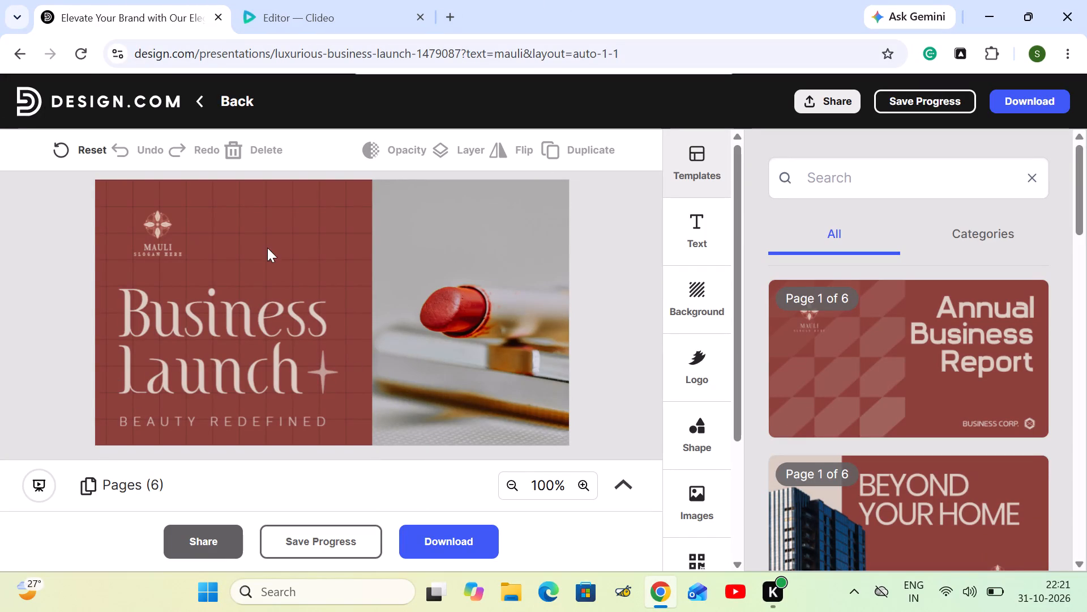
Shift the "Business" heading slightly to the right on the cover slide.
{"action": "left_click_drag", "start_coordinate": [279, 325], "coordinate": [226, 324]}
{"action": "left_click_drag", "start_coordinate": [242, 311], "coordinate": [292, 312]}
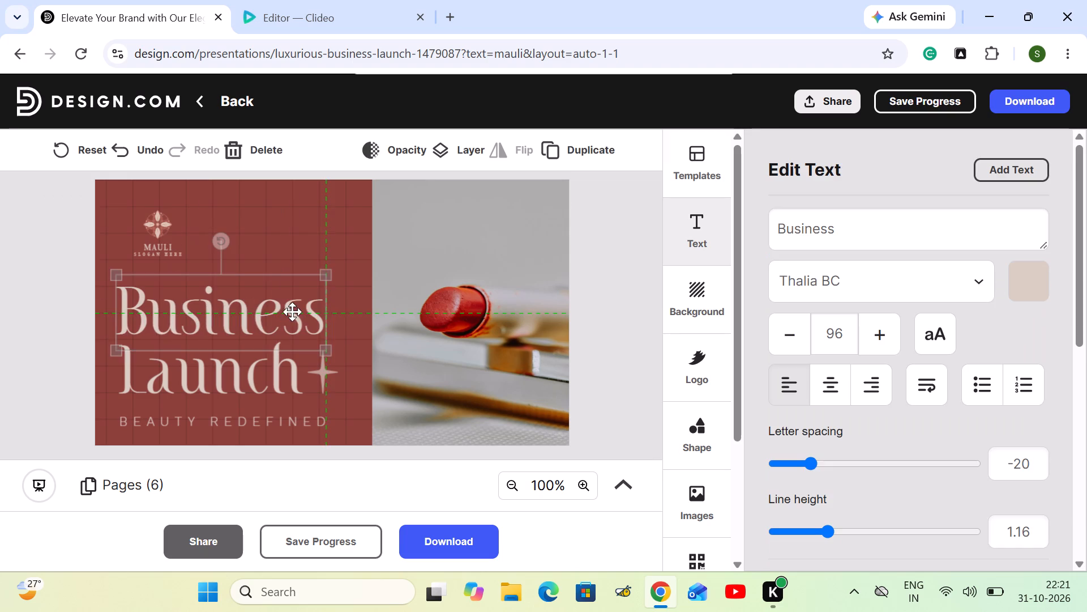
{"action": "left_click_drag", "start_coordinate": [292, 312], "coordinate": [305, 310]}
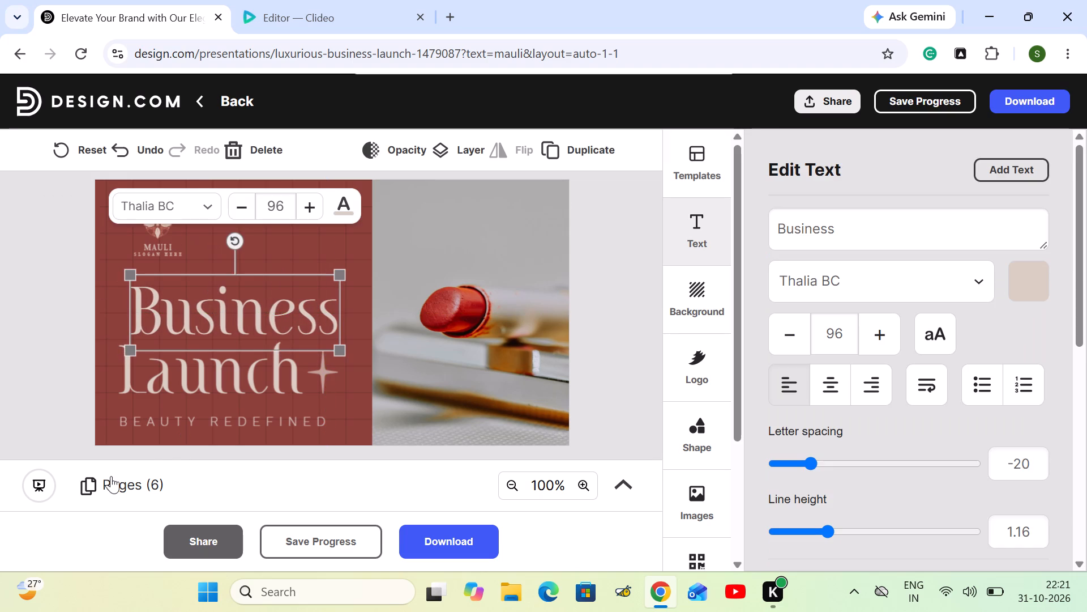
Show the thumbnails of all the presentation's pages.
{"action": "left_click", "coordinate": [111, 476]}
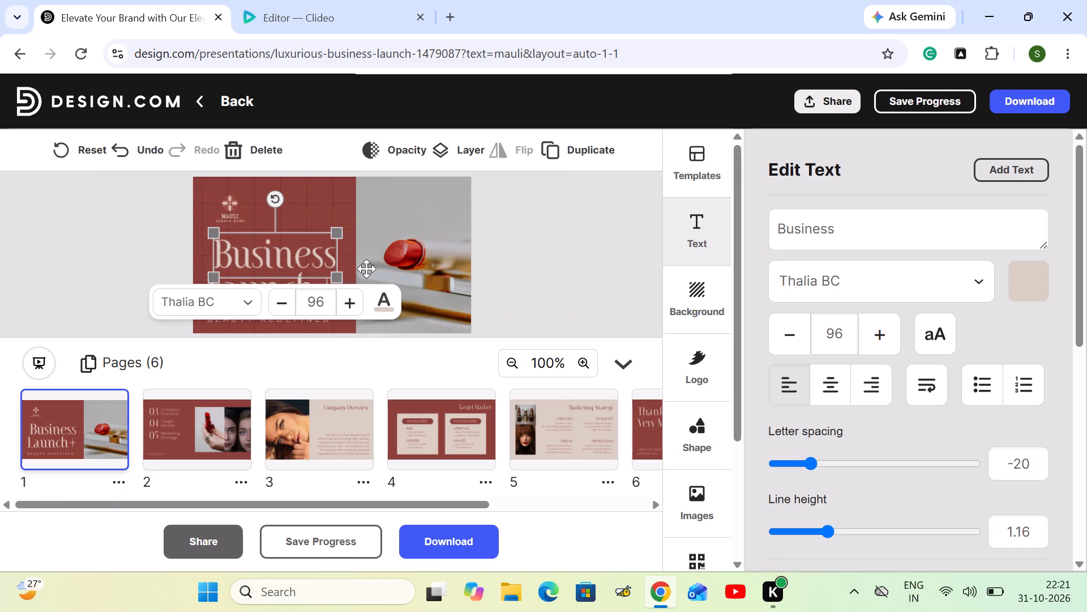
{"action": "left_click", "coordinate": [495, 252]}
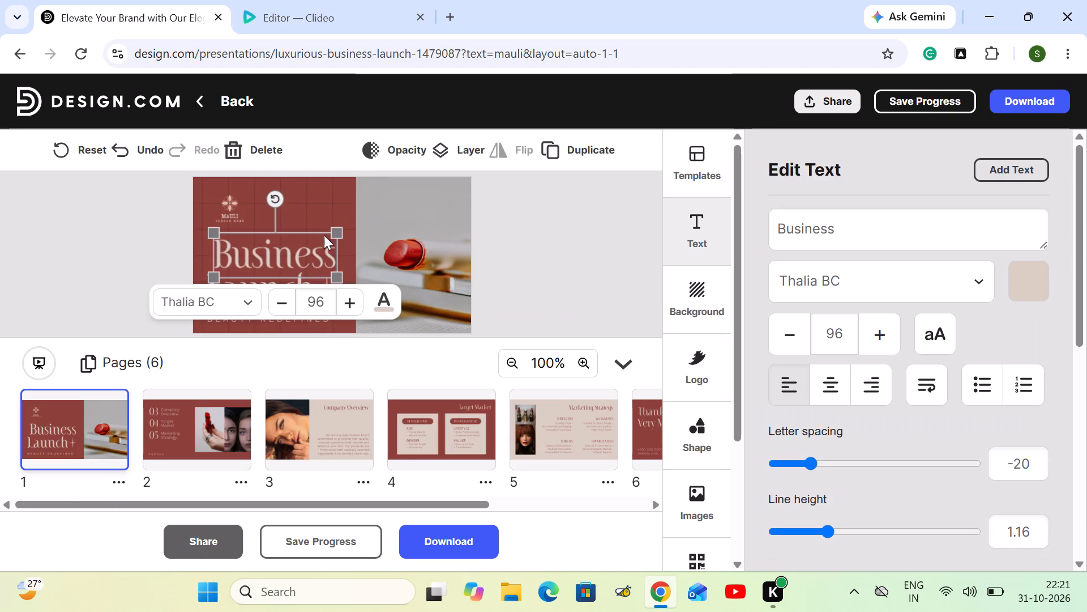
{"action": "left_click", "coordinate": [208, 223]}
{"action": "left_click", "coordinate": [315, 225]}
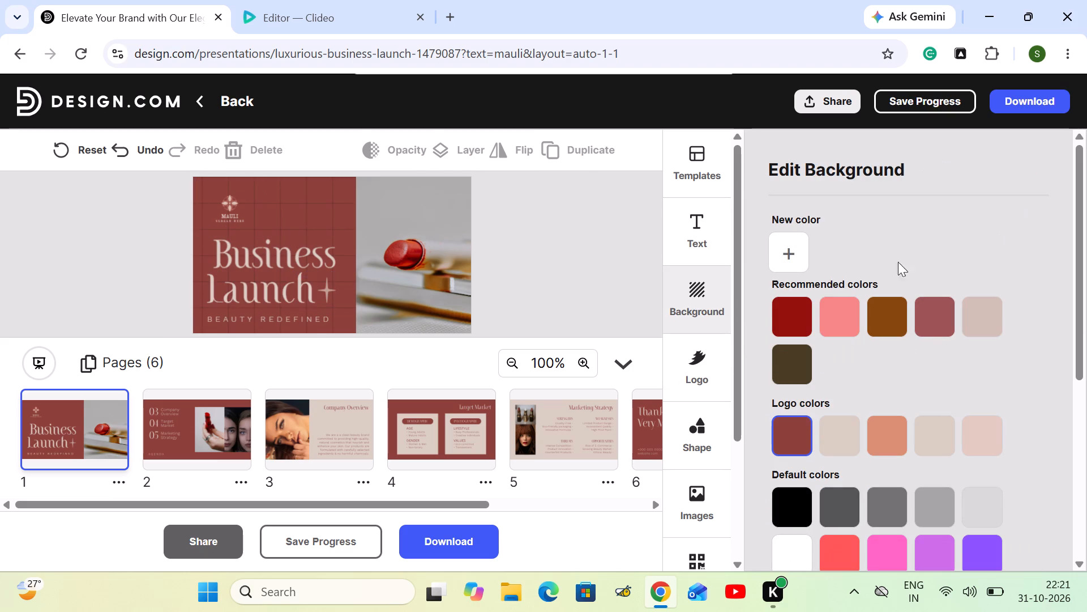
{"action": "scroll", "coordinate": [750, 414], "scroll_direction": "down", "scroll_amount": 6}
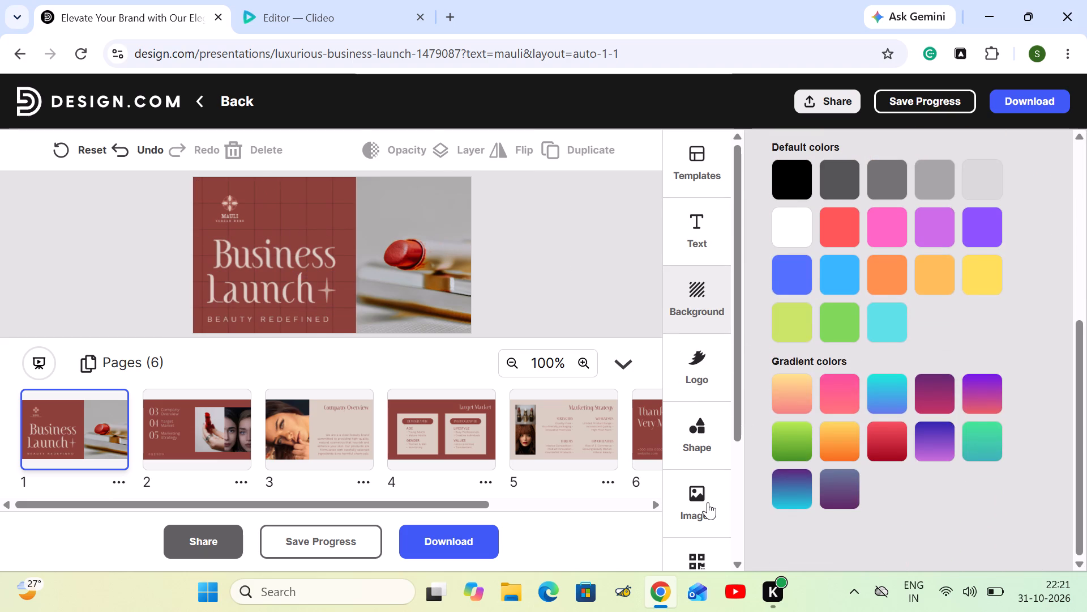
Search the image library for "mekup".
{"action": "left_click", "coordinate": [708, 502]}
{"action": "scroll", "coordinate": [969, 371], "scroll_direction": "down", "scroll_amount": 4}
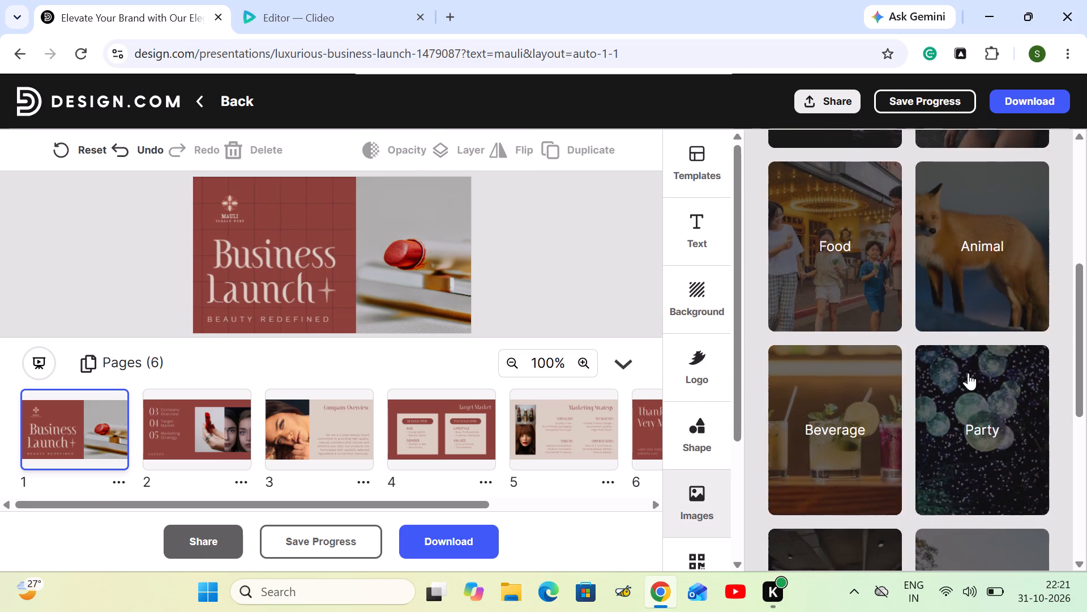
{"action": "scroll", "coordinate": [955, 331], "scroll_direction": "up", "scroll_amount": 8}
{"action": "left_click", "coordinate": [931, 278]}
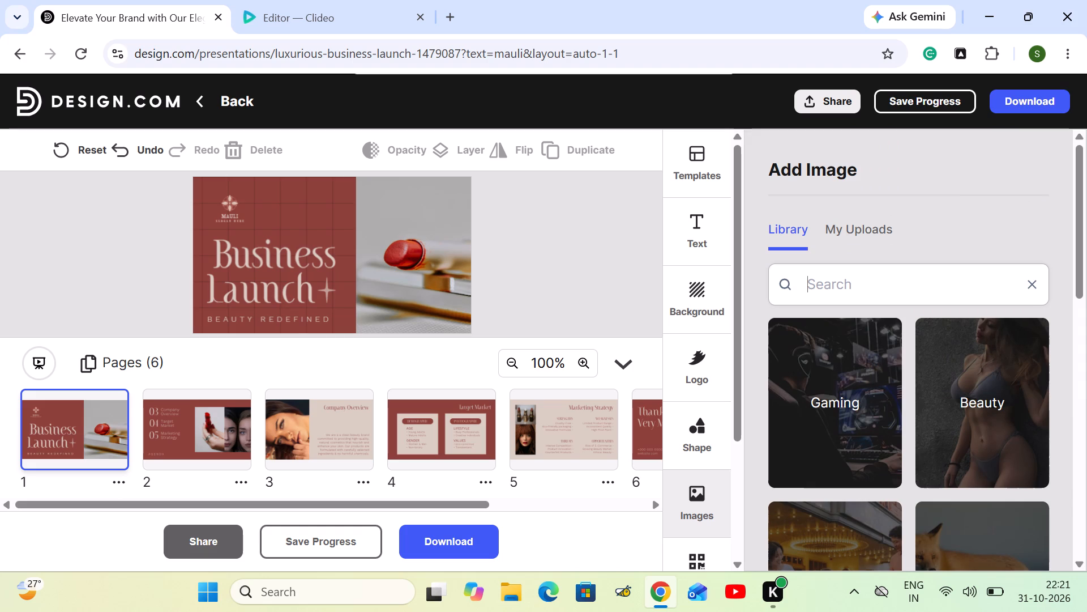
{"action": "key", "text": "m"}
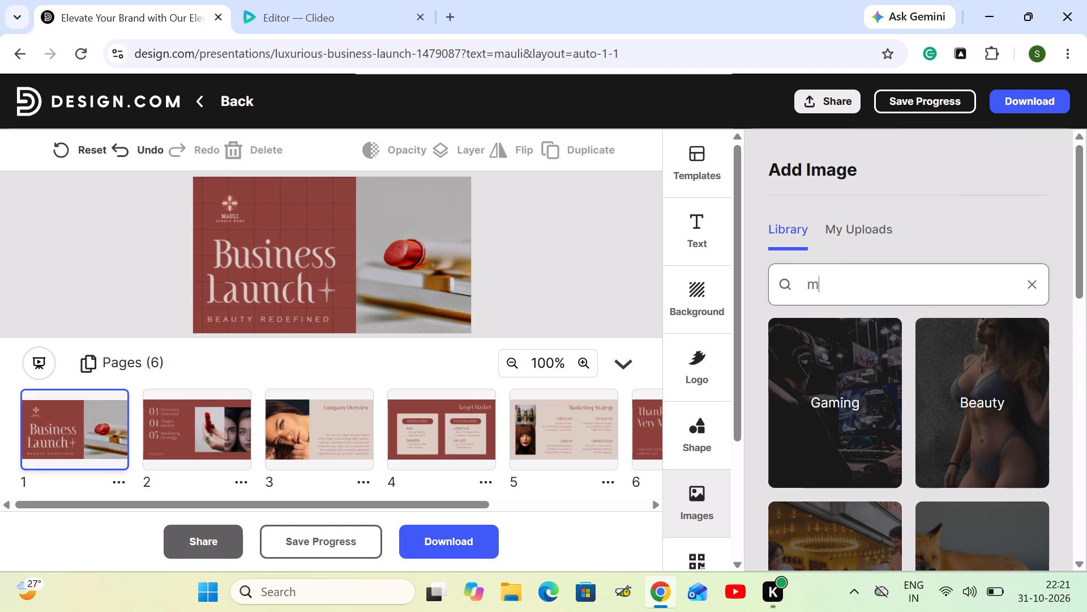
{"action": "key", "text": "e"}
{"action": "type", "text": "kuo"}
{"action": "key", "text": "BackSpace"}
{"action": "key", "text": "p"}
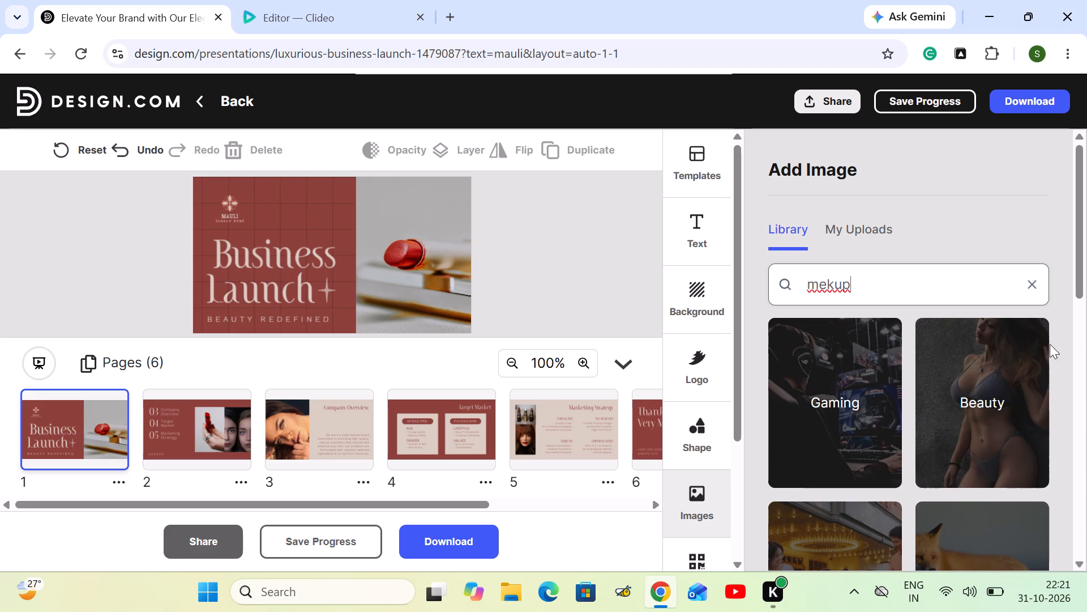
{"action": "left_click", "coordinate": [784, 280]}
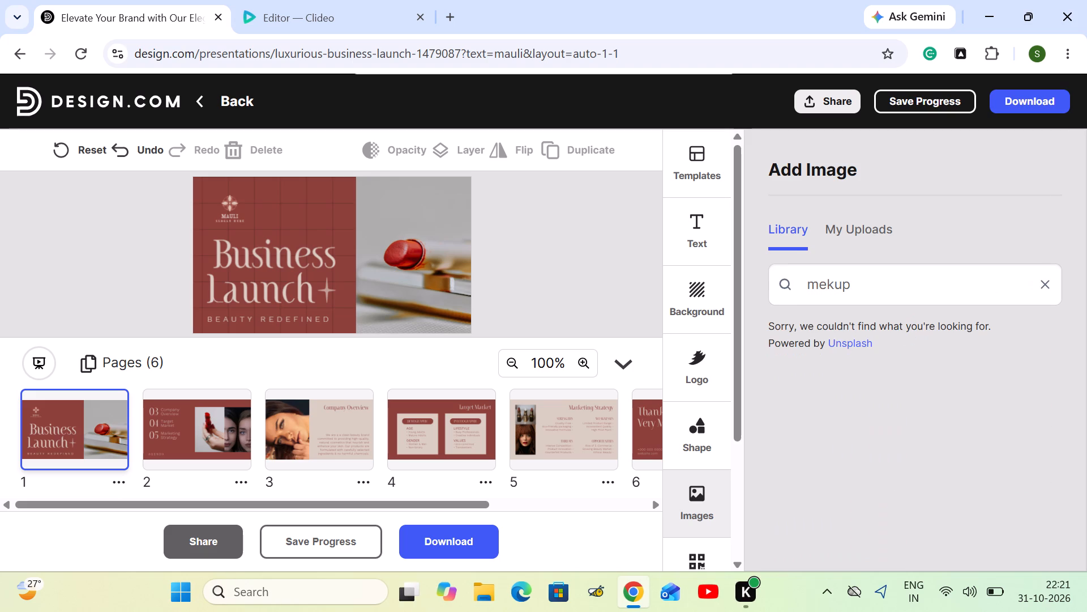
Search the image library for "mekup kit".
{"action": "left_click", "coordinate": [884, 280]}
{"action": "key", "text": "BackSpace"}
{"action": "key", "text": "BackSpace"}
{"action": "key", "text": "BackSpace"}
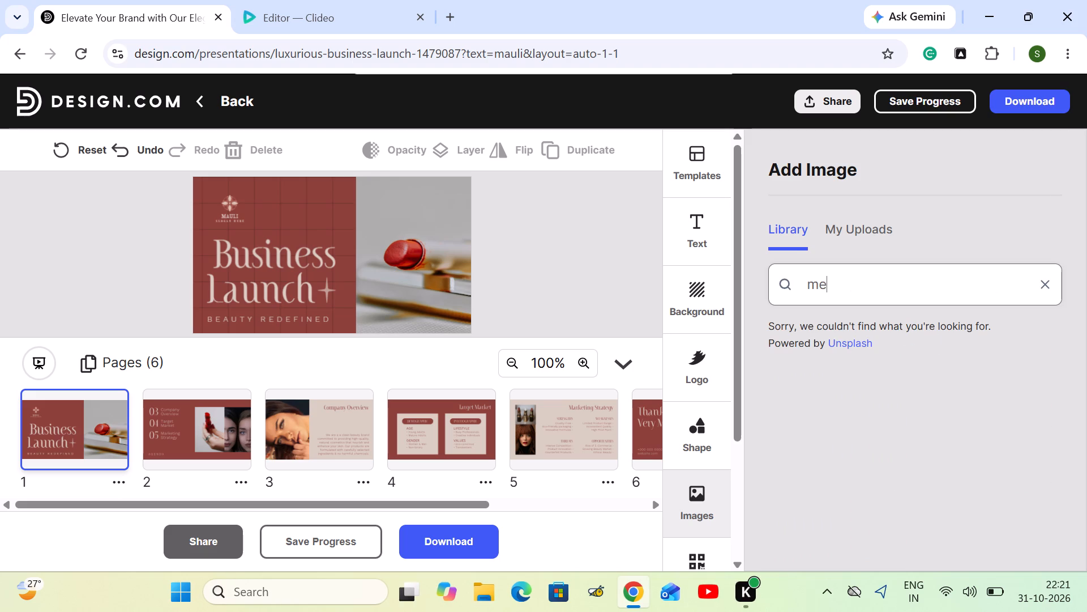
{"action": "key", "text": "BackSpace"}
{"action": "key", "text": "BackSpace"}
{"action": "key", "text": "m"}
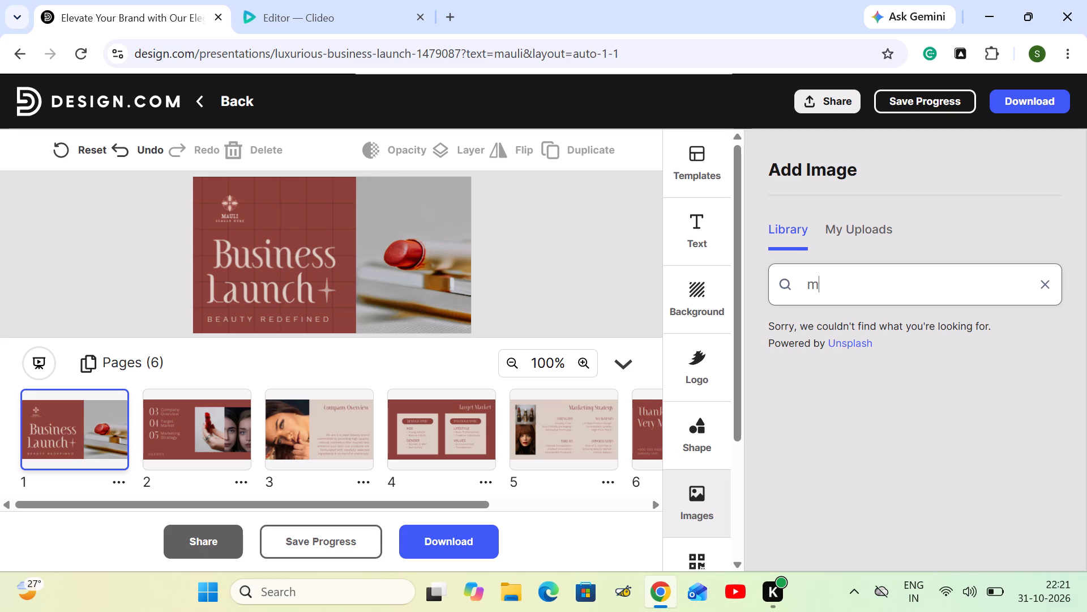
{"action": "key", "text": "e"}
{"action": "type", "text": "kup ki"}
{"action": "key", "text": "t"}
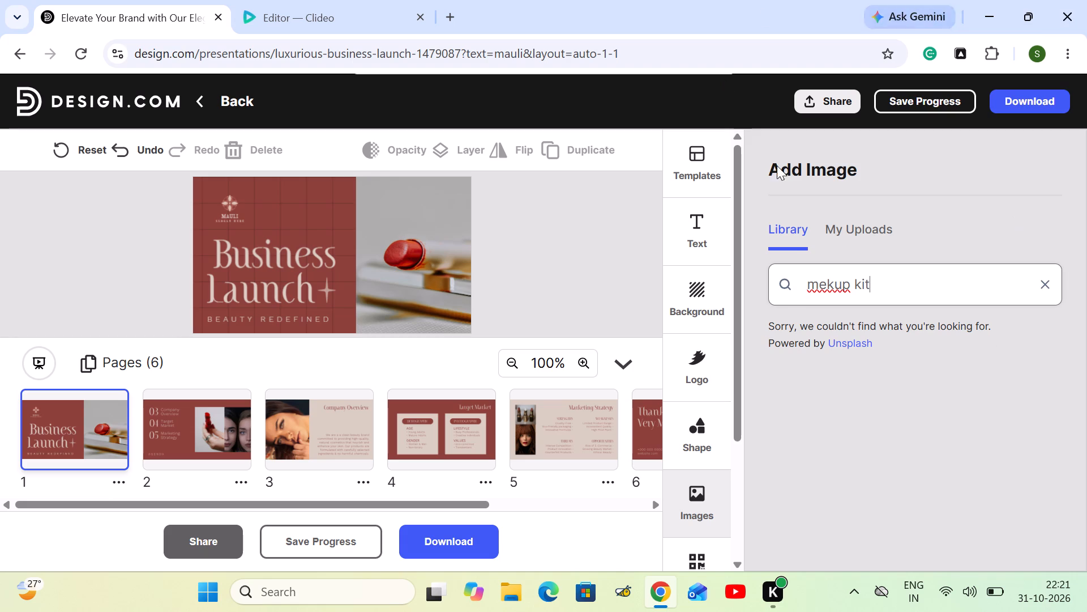
{"action": "left_click", "coordinate": [781, 280]}
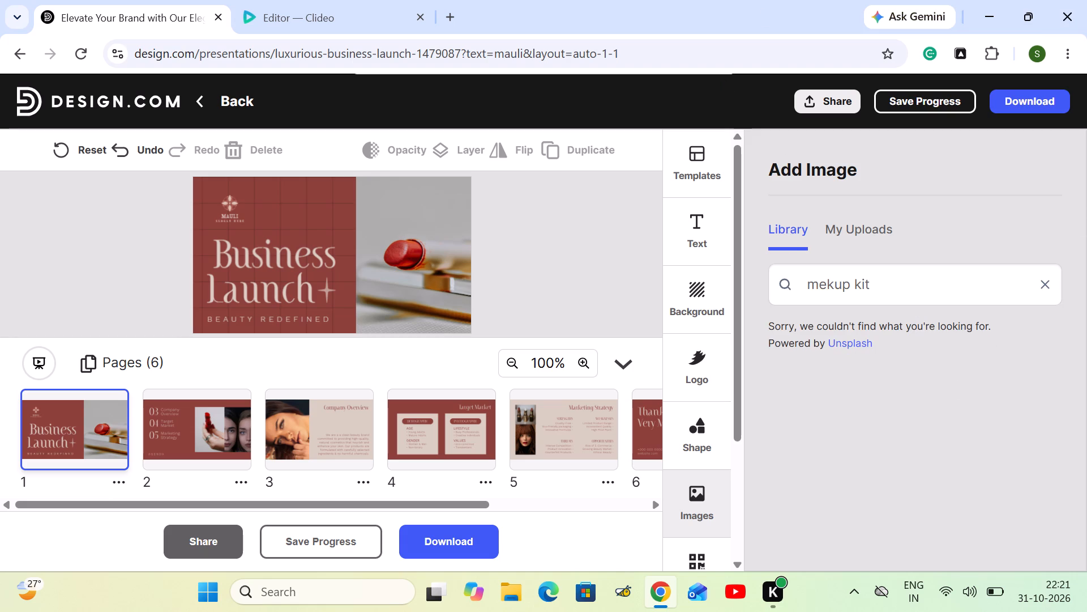
Correct the spelling of the image library search to "makeup kit" and run it.
{"action": "left_click", "coordinate": [854, 282]}
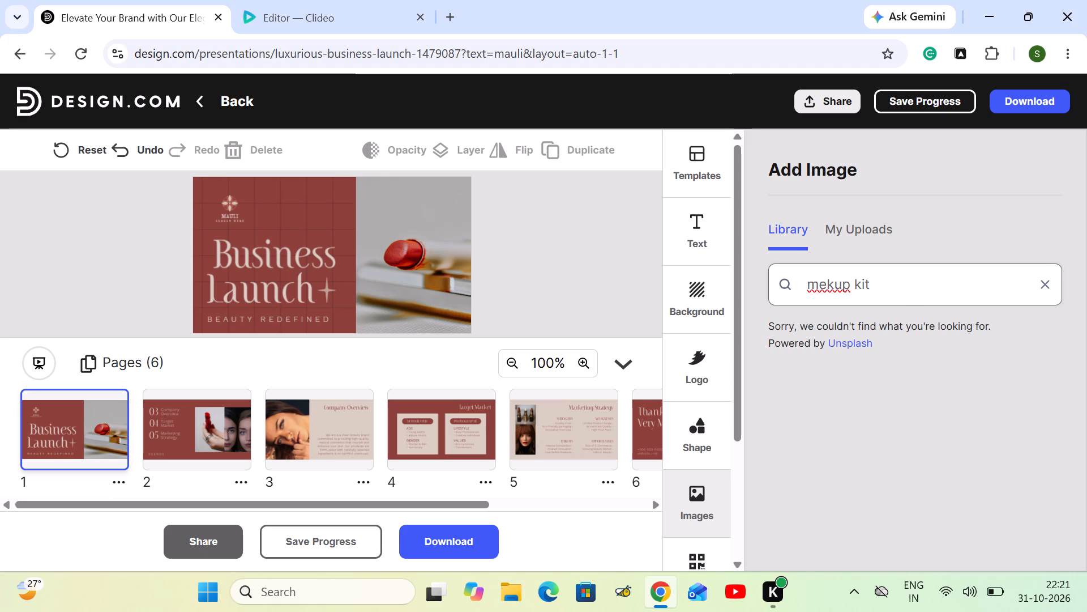
{"action": "key", "text": "BackSpace"}
{"action": "key", "text": "BackSpace"}
{"action": "key", "text": "BackSpace"}
{"action": "key", "text": "BackSpace"}
{"action": "key", "text": "BackSpace"}
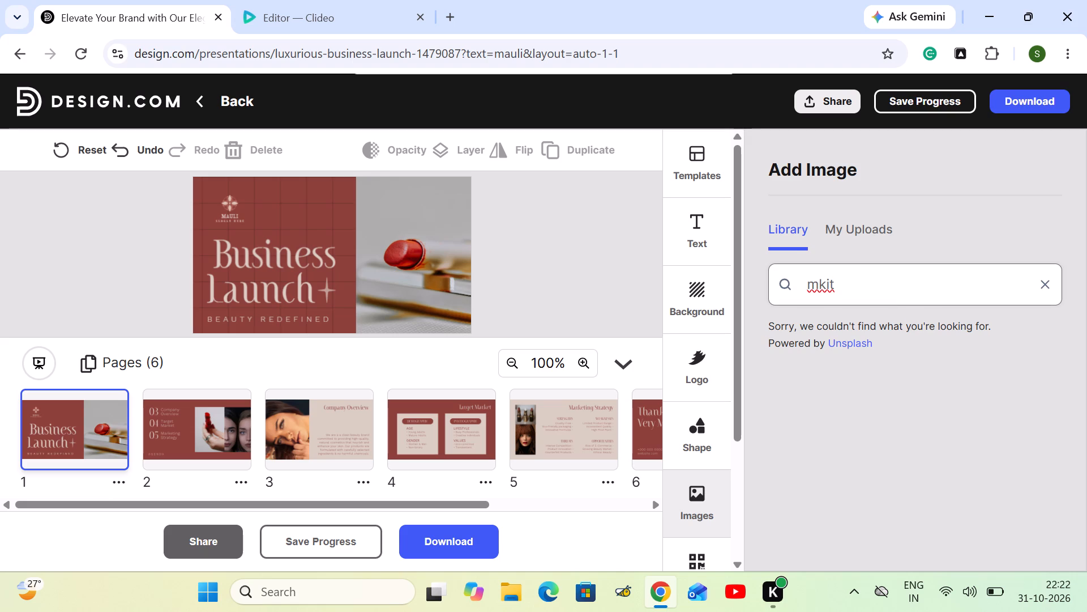
{"action": "key", "text": "a"}
{"action": "key", "text": "l"}
{"action": "key", "text": "BackSpace"}
{"action": "type", "text": "kup"}
{"action": "key", "text": "space"}
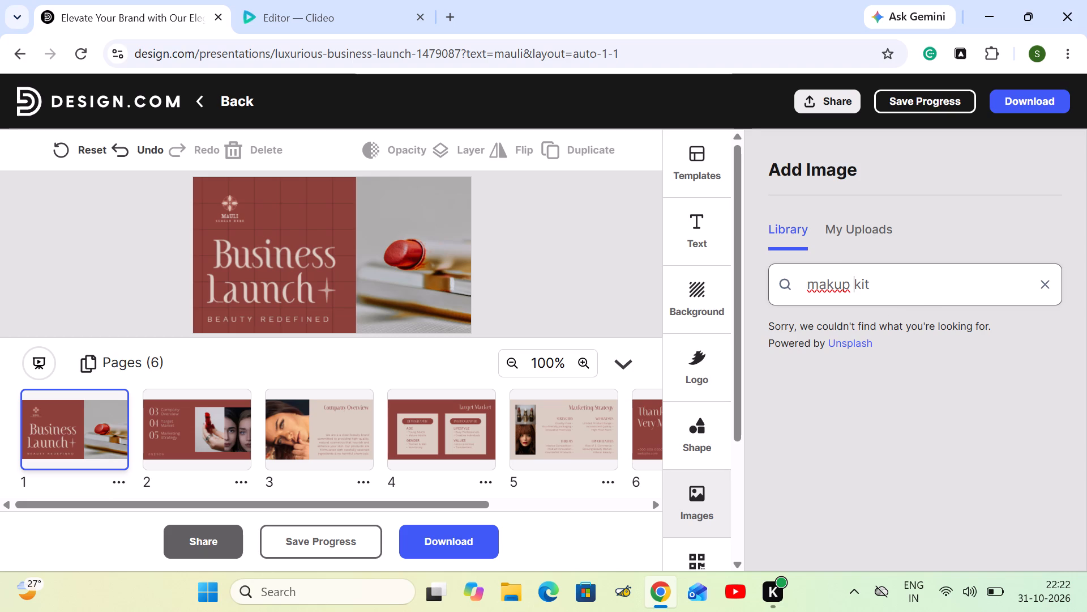
{"action": "left_click", "coordinate": [834, 282]}
{"action": "key", "text": "e"}
{"action": "left_click", "coordinate": [784, 285]}
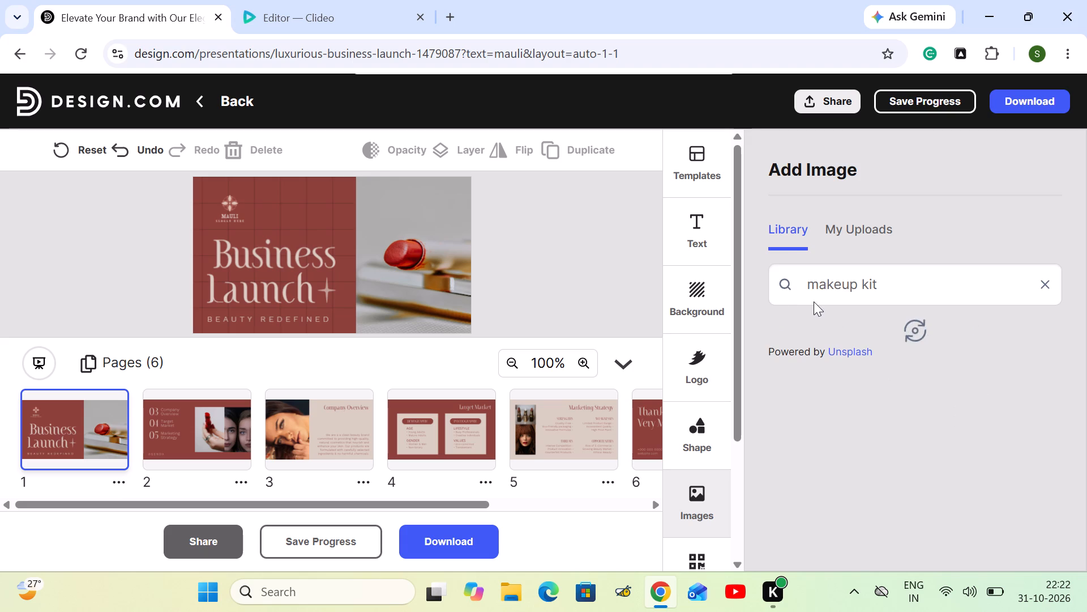
Load more makeup kit images and add the photo of brushes on a black brush roll beside a colourful palette to the cover slide.
{"action": "scroll", "coordinate": [974, 410], "scroll_direction": "down", "scroll_amount": 2}
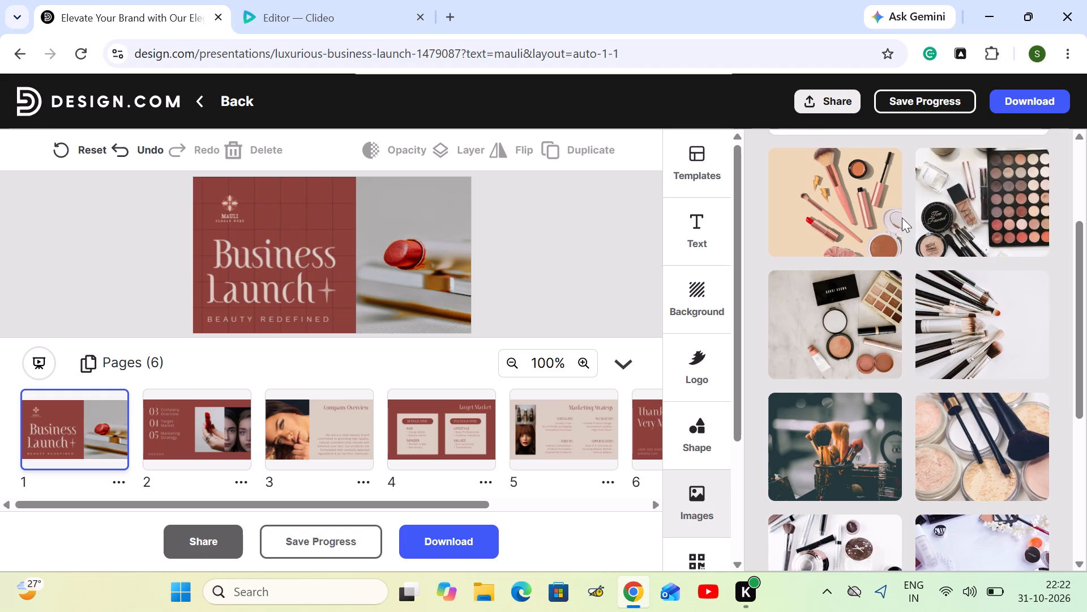
{"action": "scroll", "coordinate": [996, 310], "scroll_direction": "down", "scroll_amount": 4}
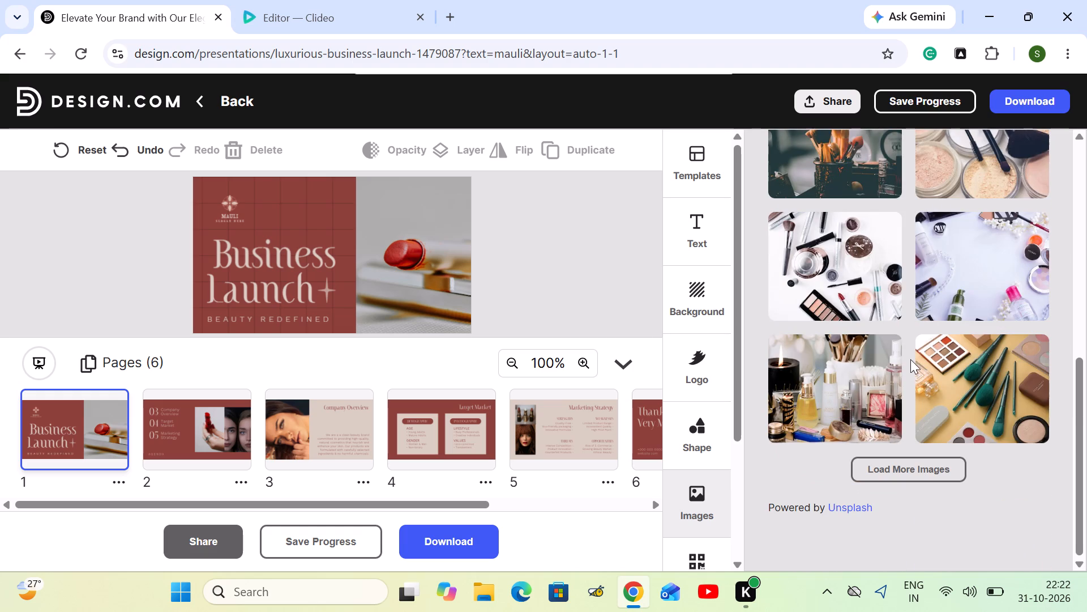
{"action": "scroll", "coordinate": [956, 346], "scroll_direction": "down", "scroll_amount": 6}
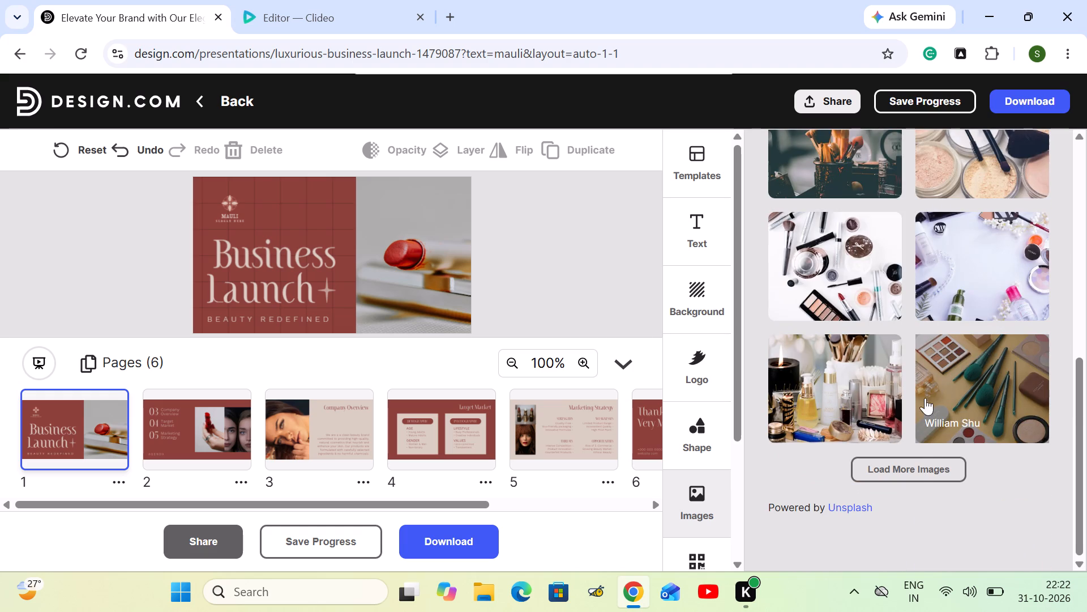
{"action": "left_click", "coordinate": [915, 473]}
{"action": "scroll", "coordinate": [914, 433], "scroll_direction": "down", "scroll_amount": 2}
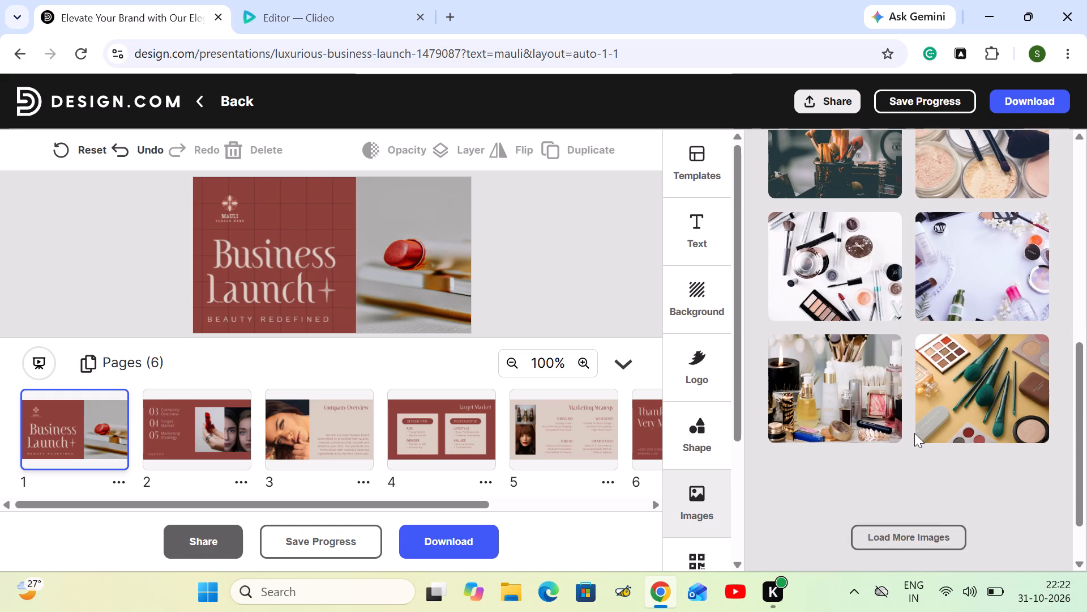
{"action": "scroll", "coordinate": [914, 433], "scroll_direction": "down", "scroll_amount": 6}
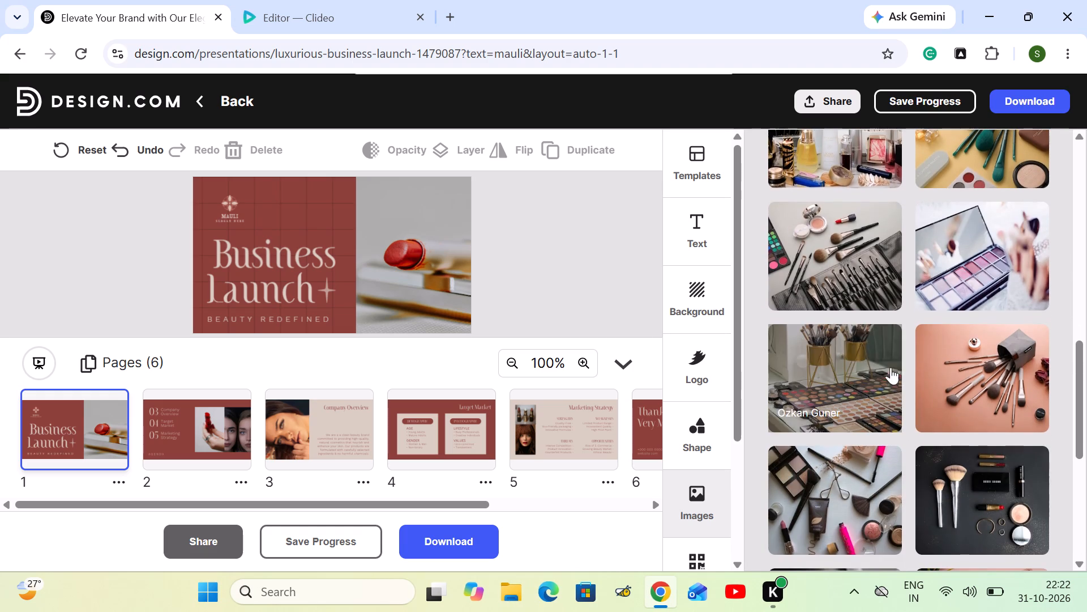
{"action": "left_click", "coordinate": [886, 265]}
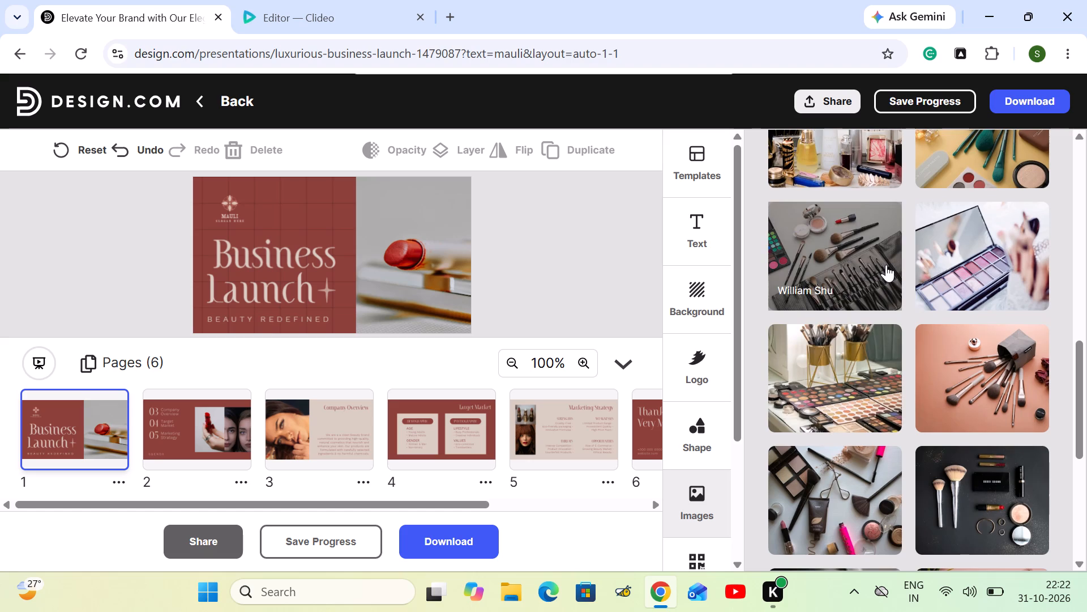
Shrink the brush roll photo and place it in the cover slide's top-right corner, above the lipstick.
{"action": "left_click_drag", "start_coordinate": [341, 246], "coordinate": [367, 270]}
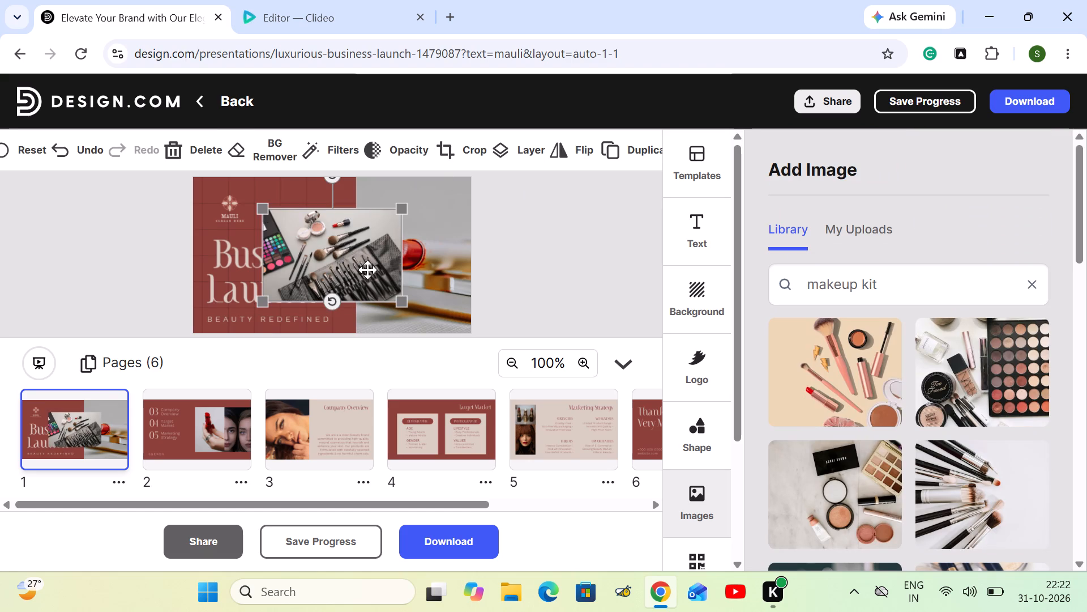
{"action": "left_click_drag", "start_coordinate": [367, 270], "coordinate": [387, 281]}
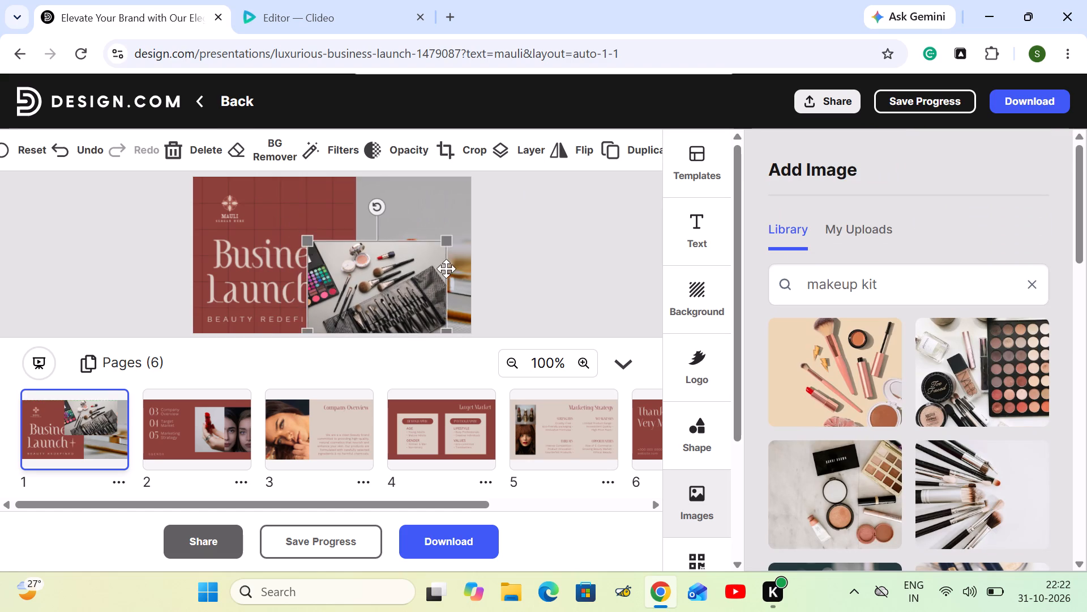
{"action": "left_click_drag", "start_coordinate": [447, 243], "coordinate": [435, 251]}
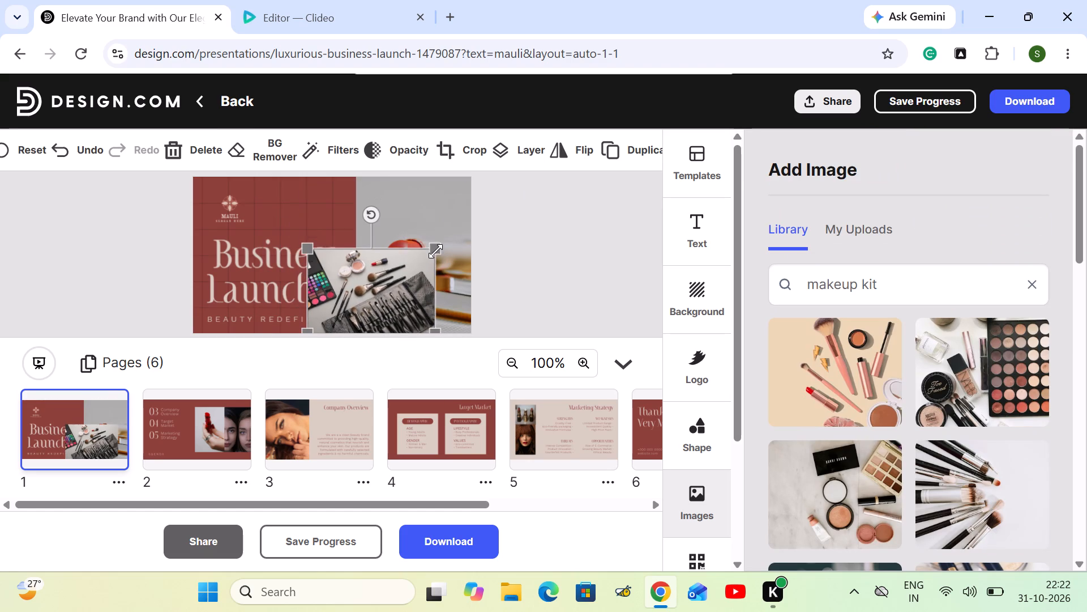
{"action": "left_click_drag", "start_coordinate": [435, 251], "coordinate": [409, 263]}
{"action": "left_click_drag", "start_coordinate": [392, 290], "coordinate": [401, 207]}
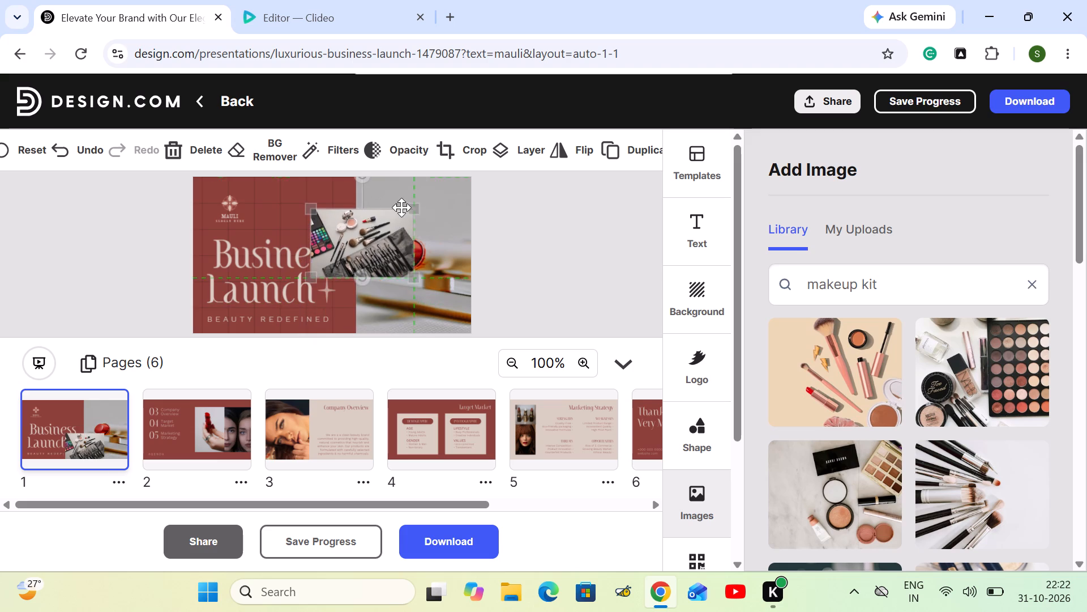
{"action": "left_click_drag", "start_coordinate": [401, 207], "coordinate": [466, 193]}
{"action": "left_click_drag", "start_coordinate": [377, 235], "coordinate": [391, 232]}
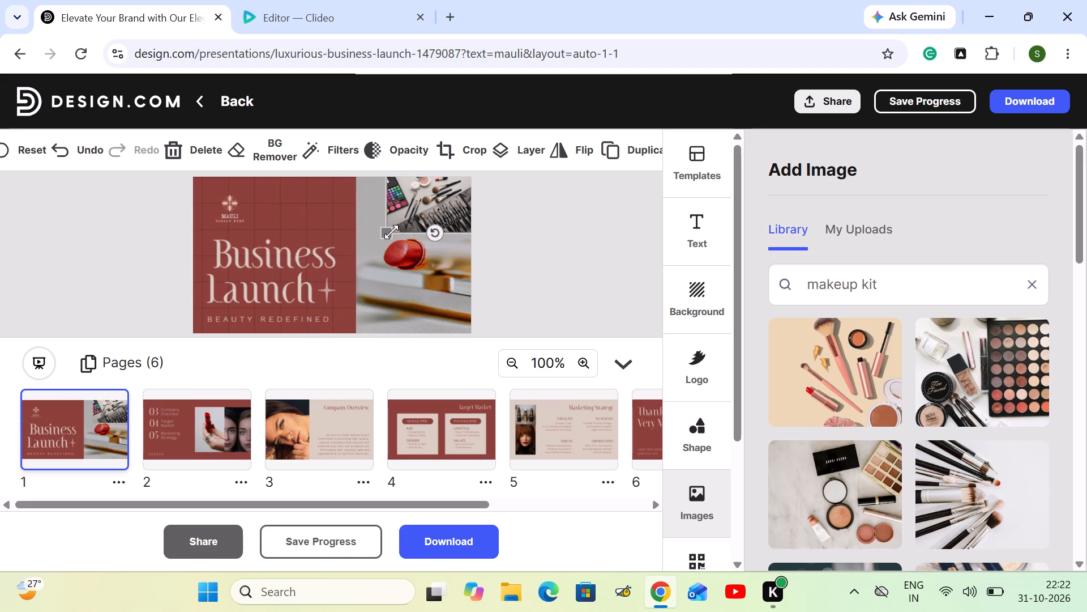
{"action": "left_click_drag", "start_coordinate": [391, 232], "coordinate": [397, 229]}
{"action": "left_click", "coordinate": [366, 211]}
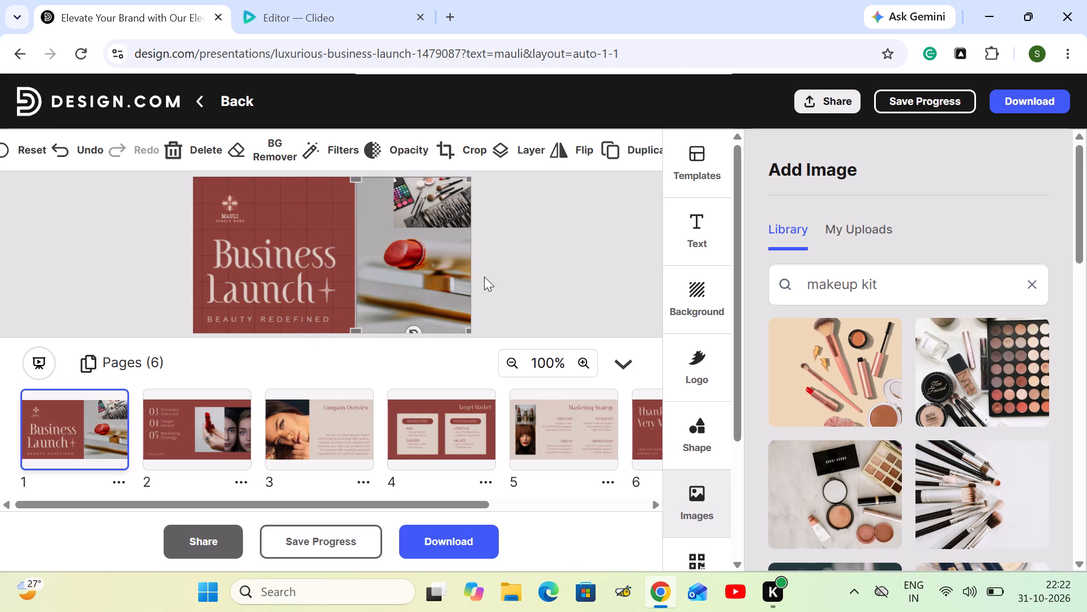
Load more makeup kit images and add the photo of cosmetic pencils on a white background to the cover slide.
{"action": "scroll", "coordinate": [1036, 424], "scroll_direction": "down", "scroll_amount": 11}
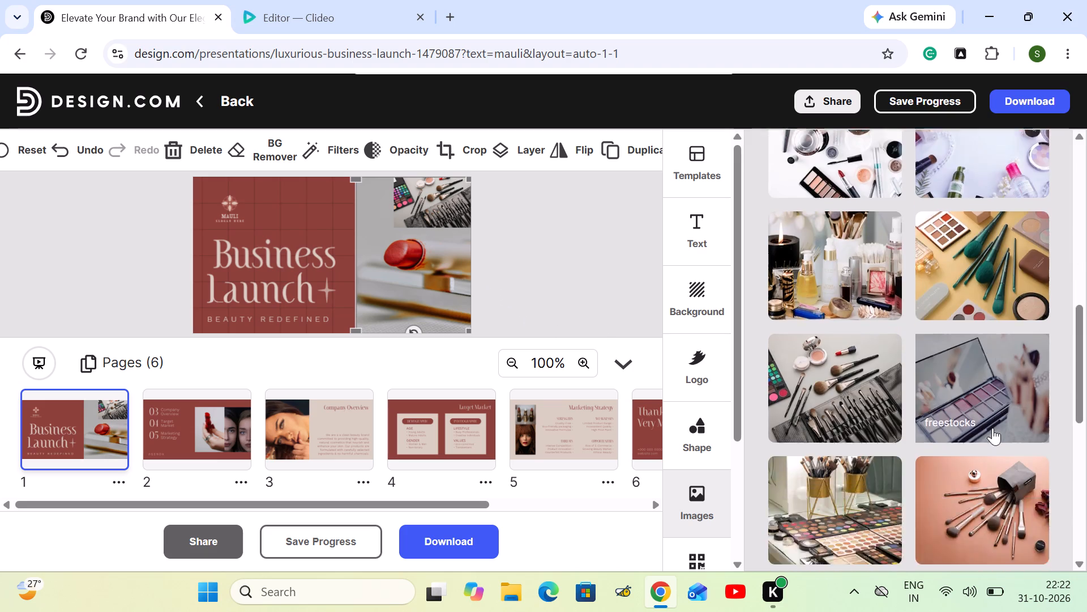
{"action": "scroll", "coordinate": [990, 428], "scroll_direction": "down", "scroll_amount": 4}
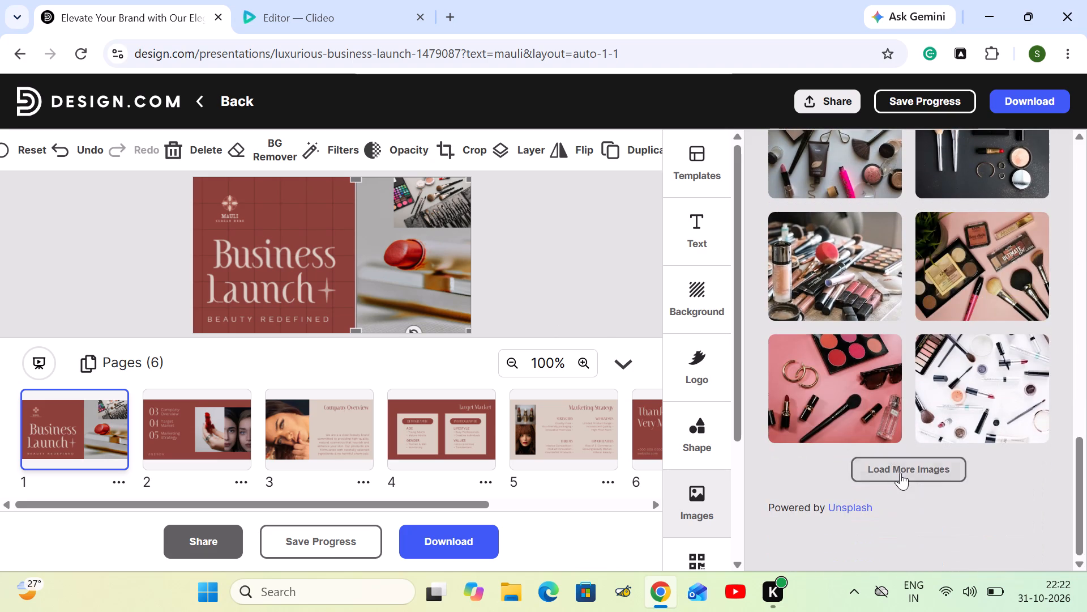
{"action": "left_click", "coordinate": [900, 473]}
{"action": "scroll", "coordinate": [900, 468], "scroll_direction": "down", "scroll_amount": 5}
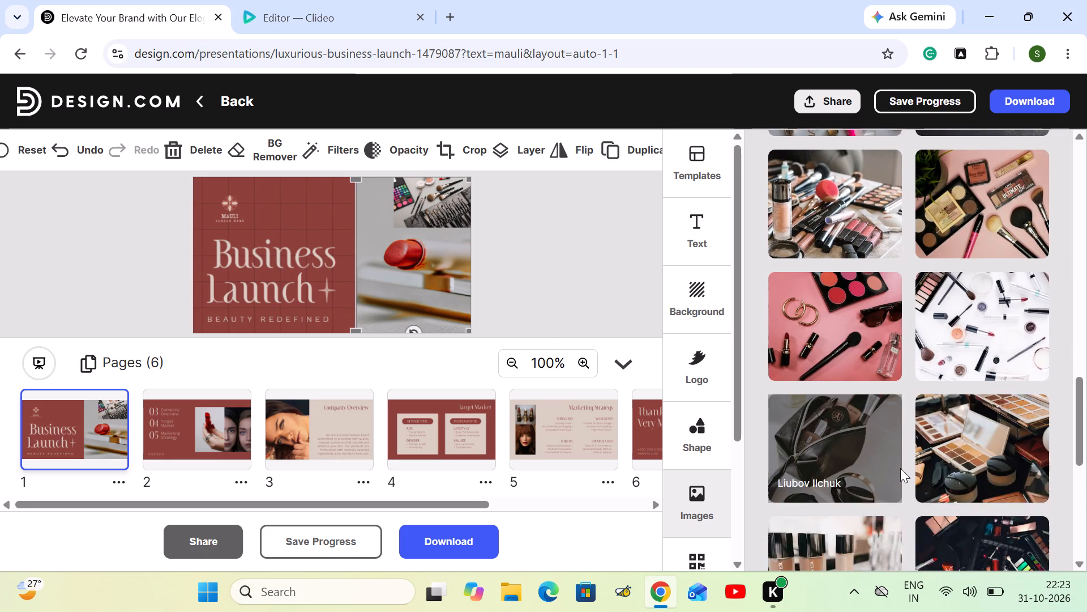
{"action": "scroll", "coordinate": [901, 469], "scroll_direction": "down", "scroll_amount": 10}
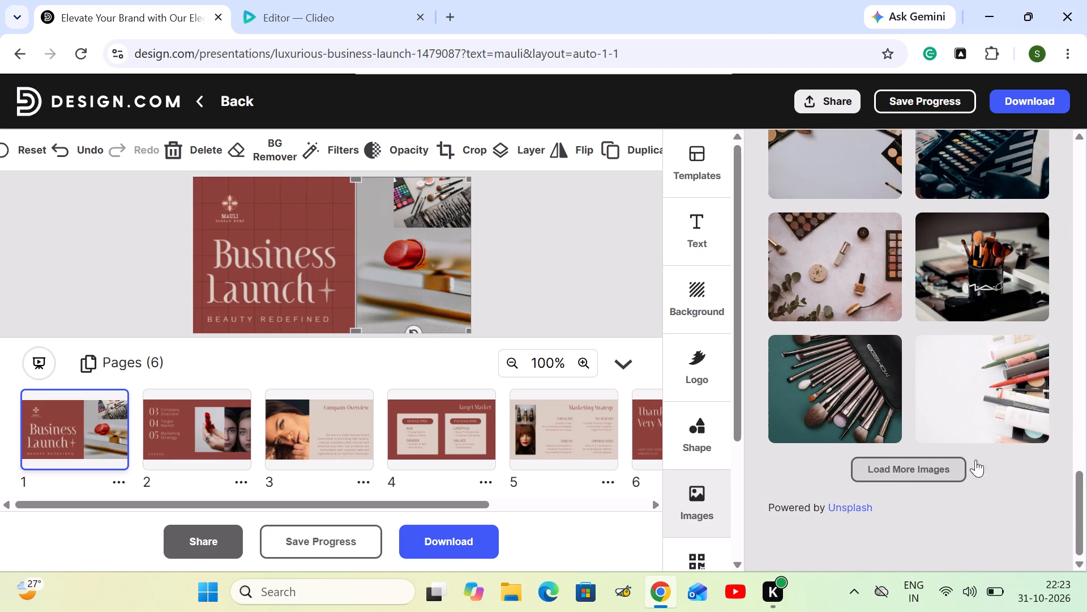
{"action": "left_click", "coordinate": [1020, 393]}
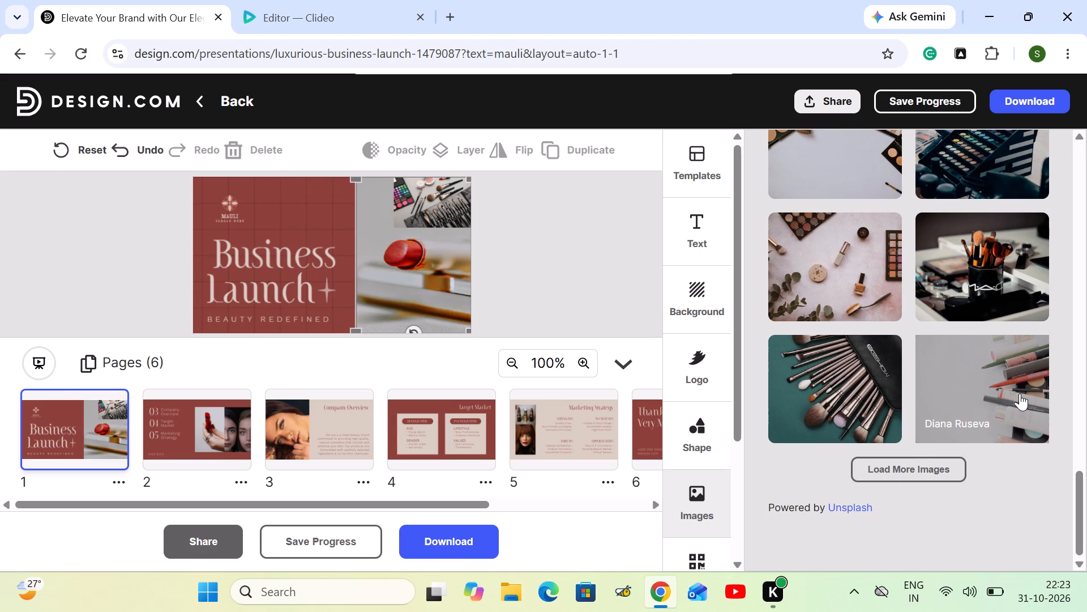
Shrink the cosmetic pencils photo and place it above the Business Launch heading, beside the Mauli logo.
{"action": "left_click_drag", "start_coordinate": [402, 202], "coordinate": [368, 240]}
{"action": "left_click_drag", "start_coordinate": [349, 260], "coordinate": [396, 290]}
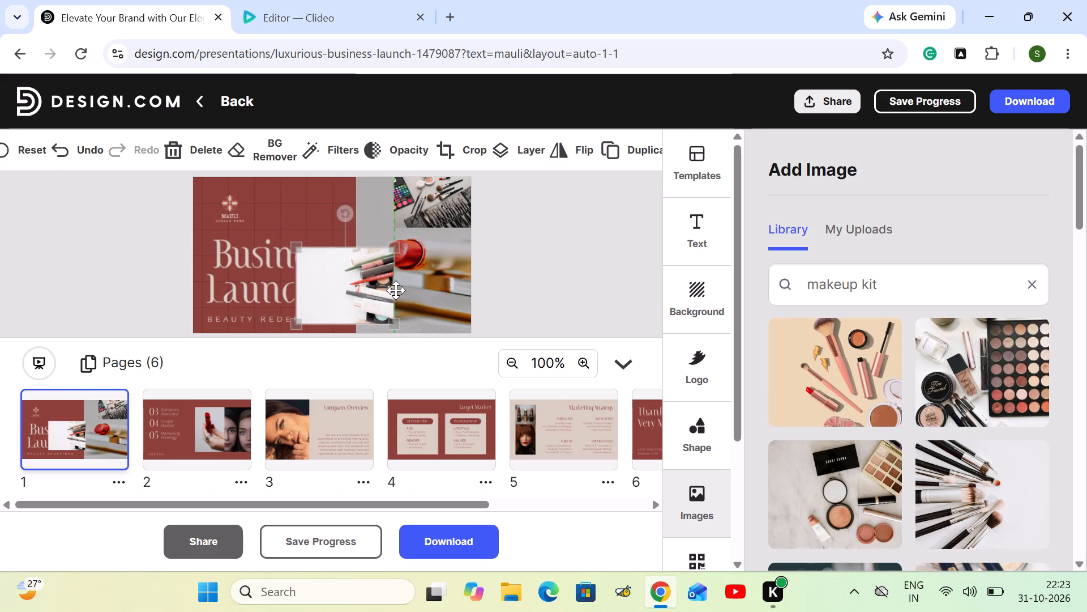
{"action": "left_click_drag", "start_coordinate": [396, 290], "coordinate": [371, 195]}
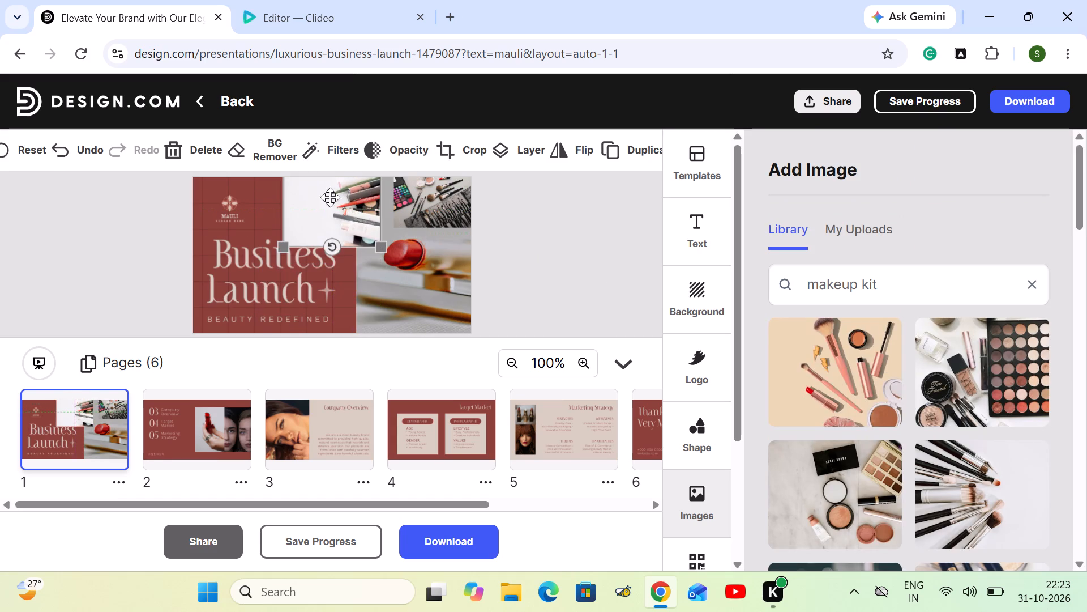
{"action": "left_click_drag", "start_coordinate": [281, 245], "coordinate": [311, 229]}
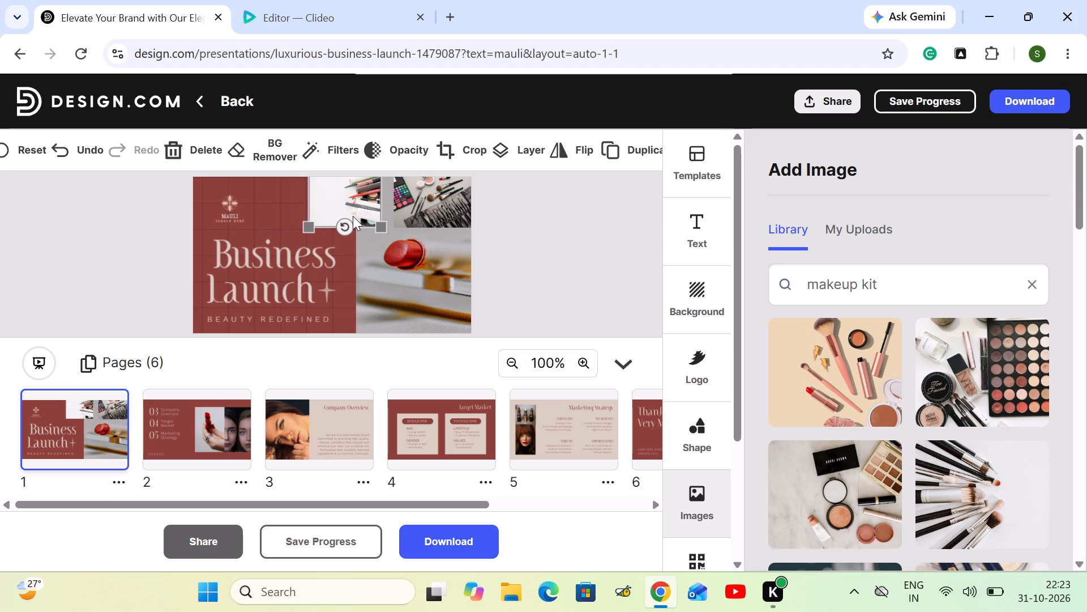
{"action": "left_click_drag", "start_coordinate": [353, 216], "coordinate": [294, 228]}
{"action": "left_click", "coordinate": [391, 219]}
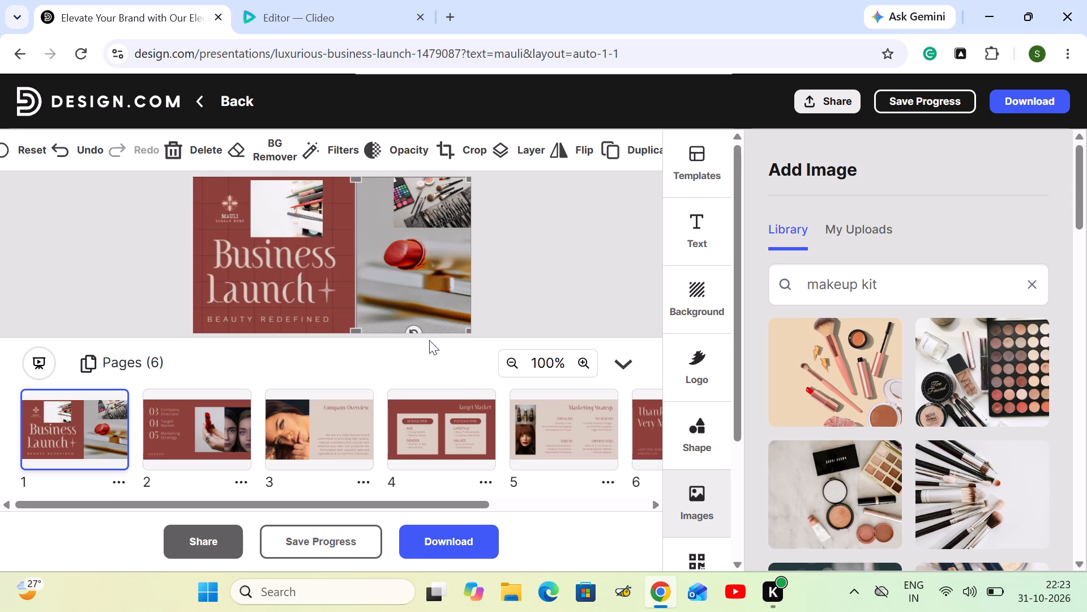
Load more makeup kit images and add the photo of the pink makeup case to the cover slide.
{"action": "scroll", "coordinate": [878, 495], "scroll_direction": "down", "scroll_amount": 6}
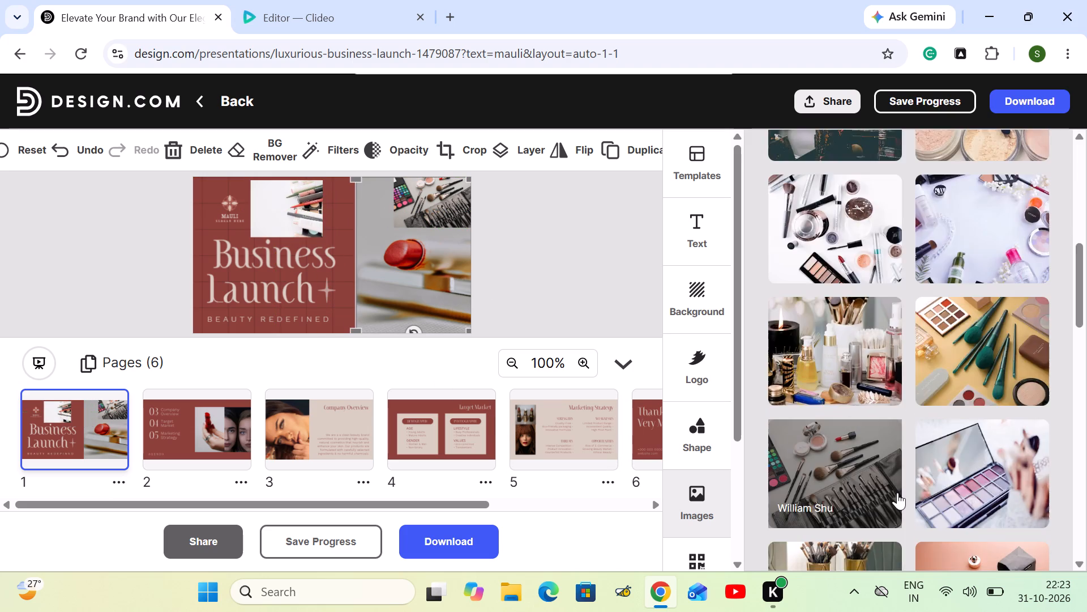
{"action": "scroll", "coordinate": [897, 492], "scroll_direction": "down", "scroll_amount": 17}
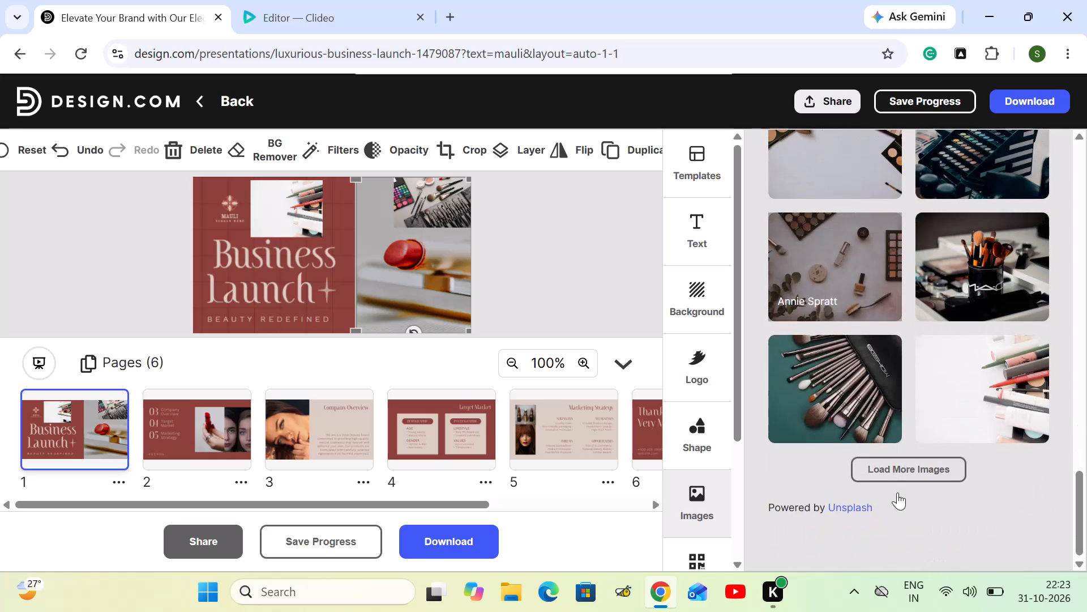
{"action": "scroll", "coordinate": [897, 492], "scroll_direction": "down", "scroll_amount": 5}
{"action": "left_click", "coordinate": [911, 460]}
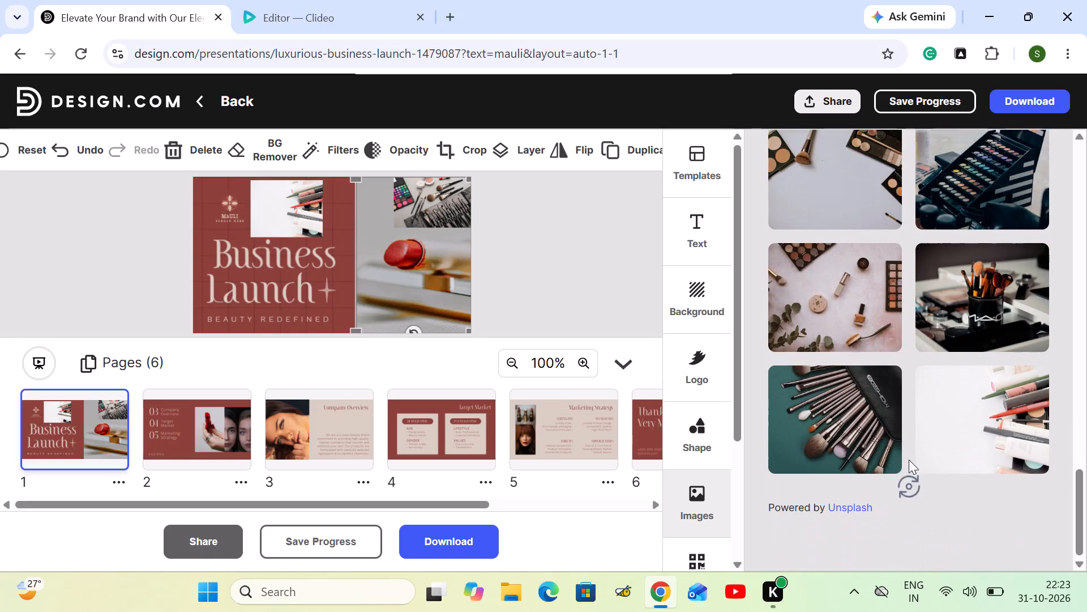
{"action": "scroll", "coordinate": [909, 460], "scroll_direction": "down", "scroll_amount": 5}
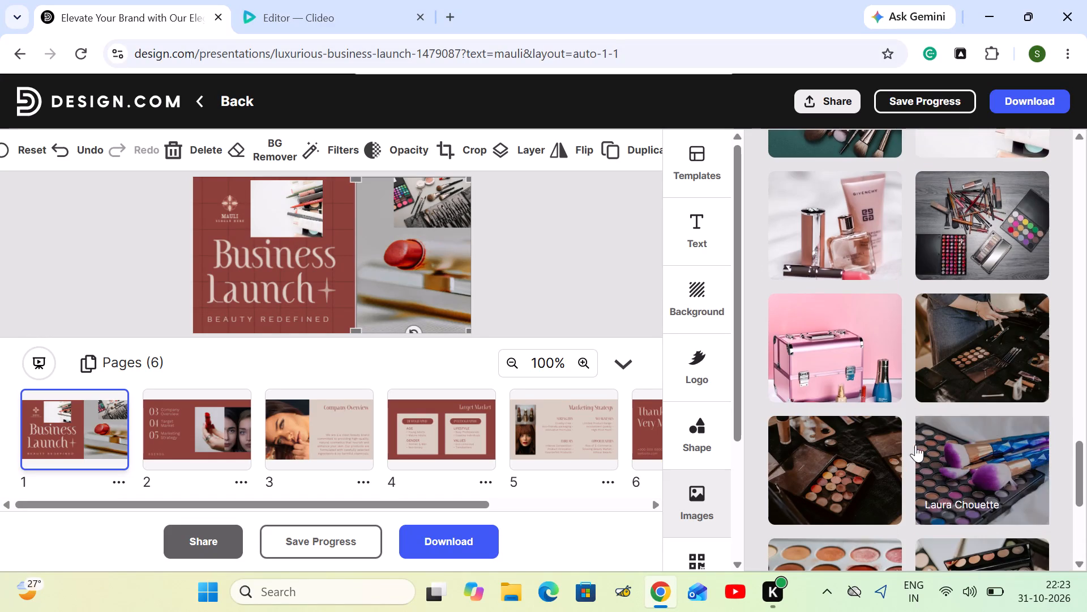
{"action": "left_click", "coordinate": [867, 343]}
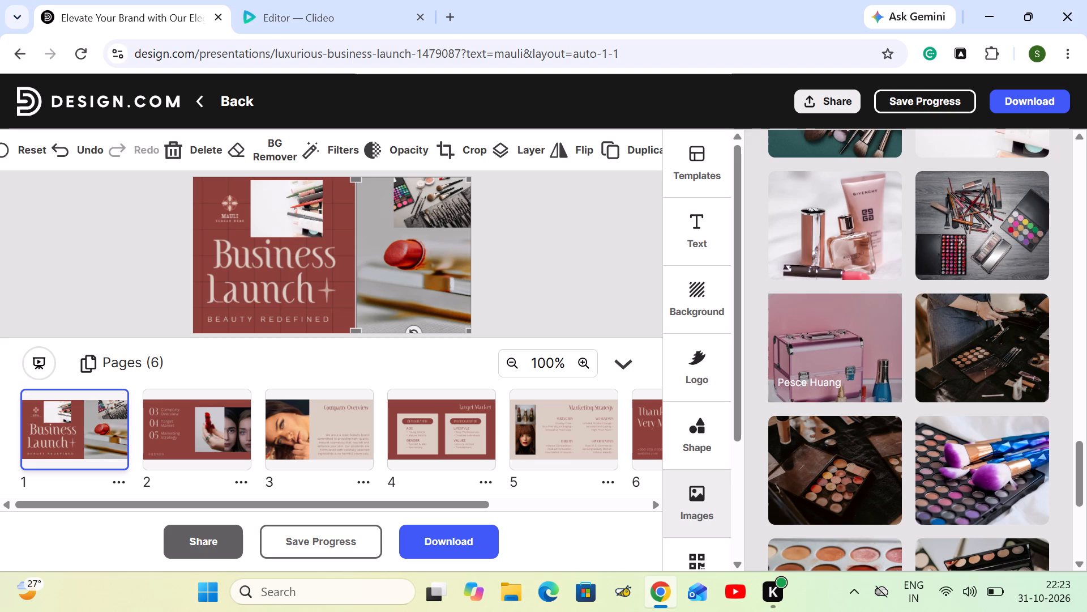
{"action": "left_click", "coordinate": [878, 351]}
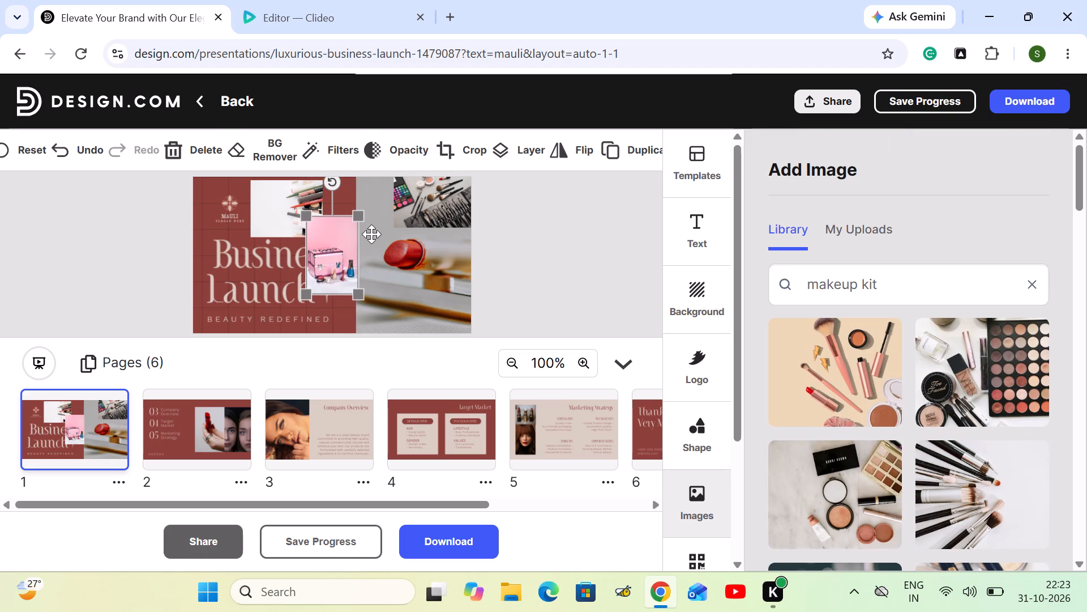
Resize the pink makeup case photo and fit it along the slide's top edge between the pencils and brush roll photos.
{"action": "left_click_drag", "start_coordinate": [359, 212], "coordinate": [396, 193]}
{"action": "left_click_drag", "start_coordinate": [332, 223], "coordinate": [351, 244]}
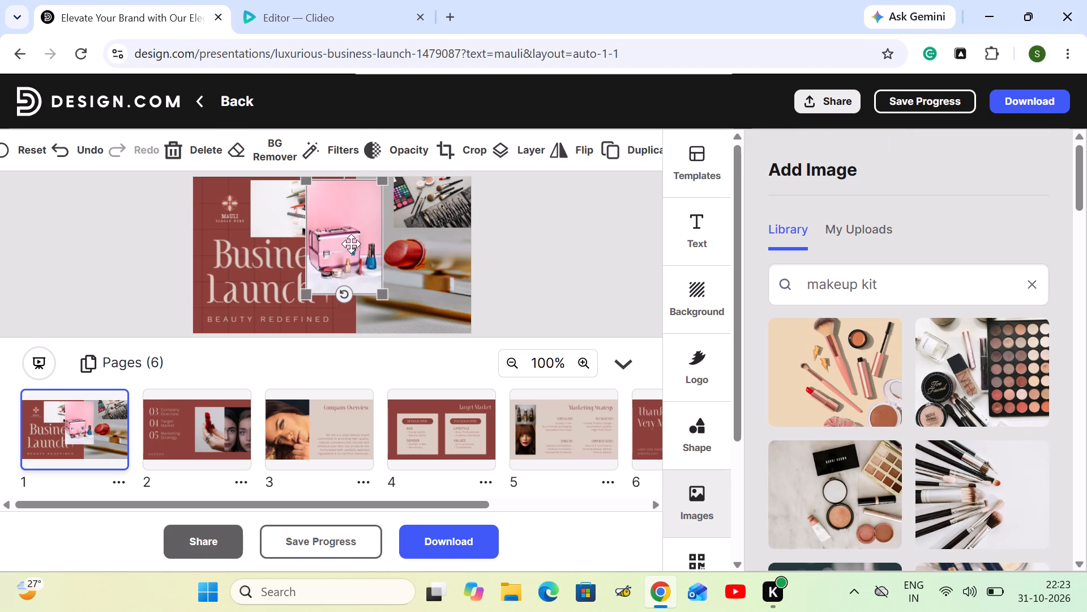
{"action": "left_click_drag", "start_coordinate": [351, 244], "coordinate": [391, 315]}
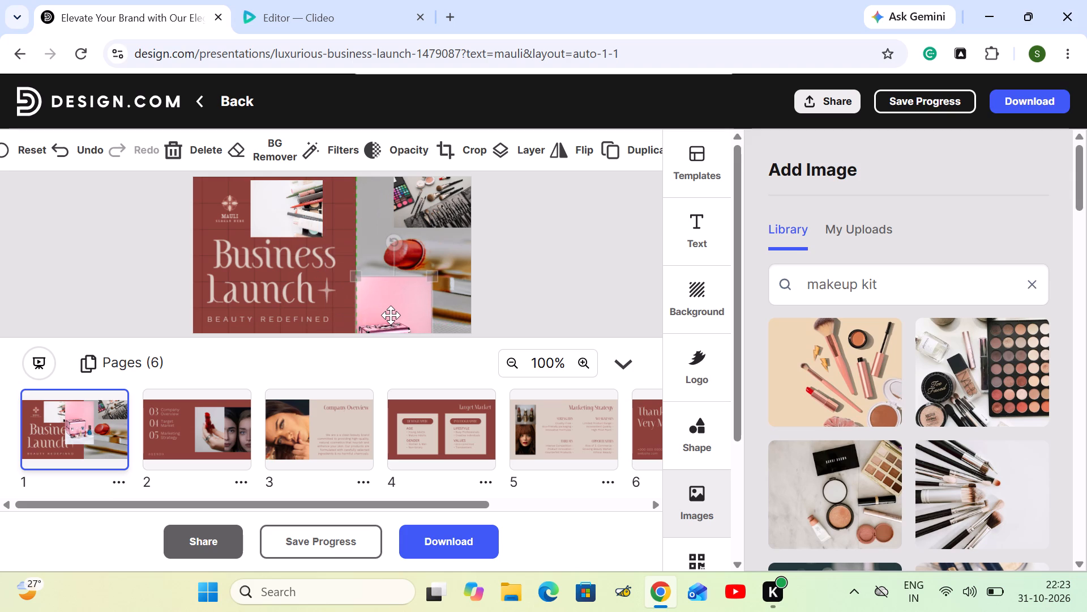
{"action": "left_click_drag", "start_coordinate": [391, 315], "coordinate": [365, 249]}
{"action": "left_click_drag", "start_coordinate": [419, 204], "coordinate": [393, 235]}
{"action": "left_click_drag", "start_coordinate": [365, 271], "coordinate": [354, 275]}
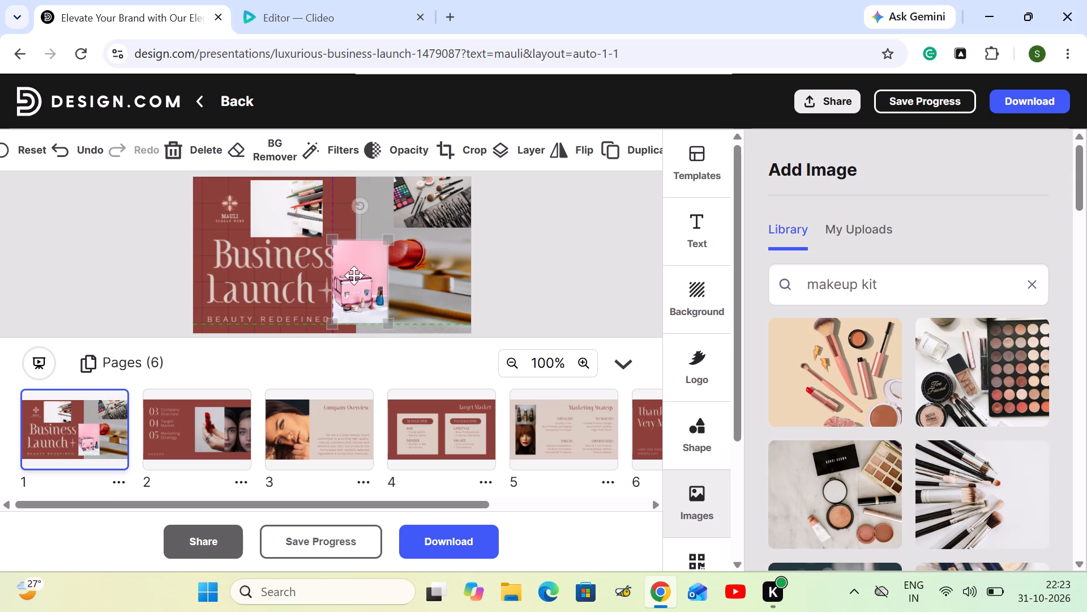
{"action": "left_click_drag", "start_coordinate": [354, 275], "coordinate": [353, 279]}
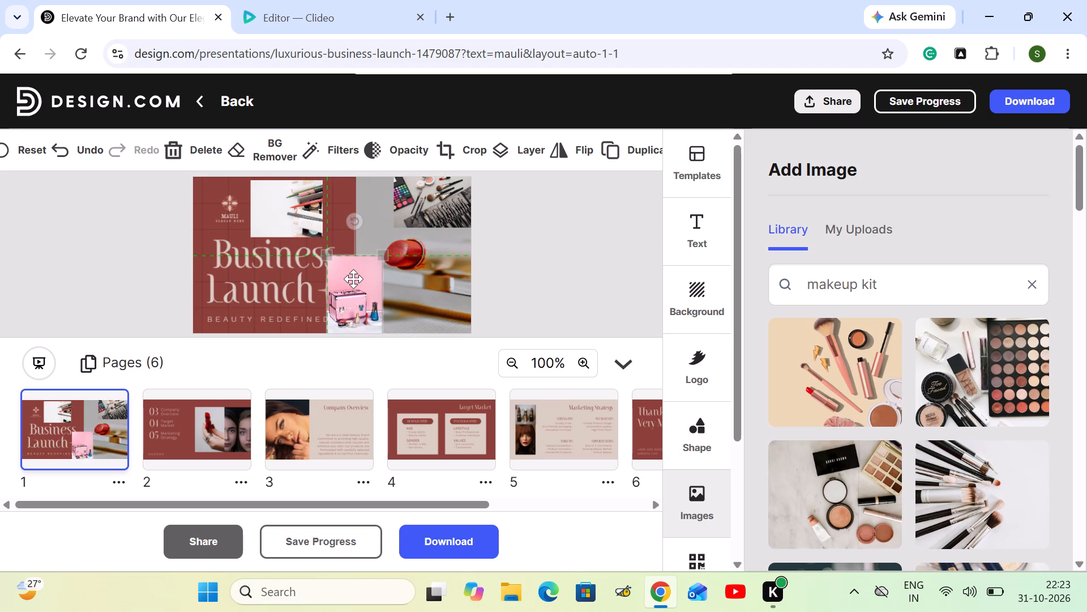
{"action": "left_click_drag", "start_coordinate": [353, 279], "coordinate": [362, 180]}
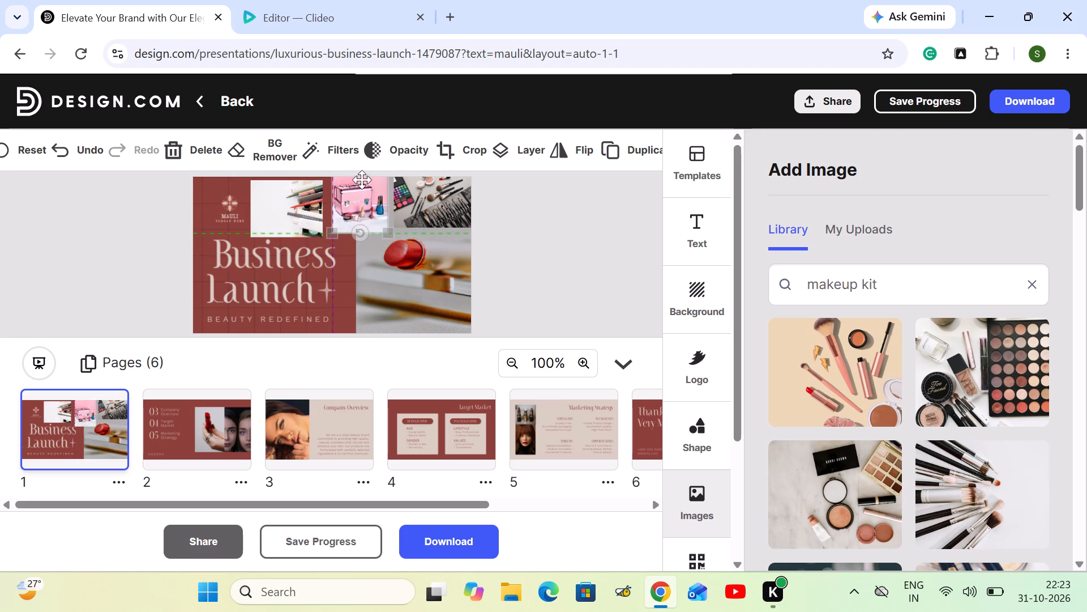
{"action": "left_click_drag", "start_coordinate": [362, 180], "coordinate": [357, 182]}
{"action": "left_click", "coordinate": [376, 283]}
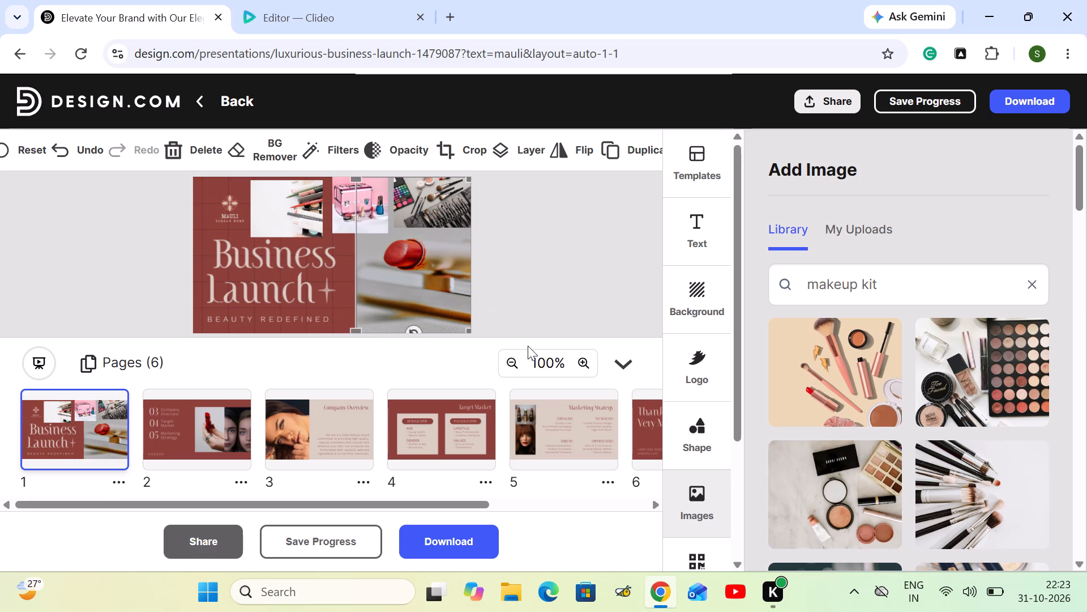
Add the makeup kit library photo of foundation bottles and brushes on a white table to the cover slide.
{"action": "scroll", "coordinate": [889, 499], "scroll_direction": "down", "scroll_amount": 5}
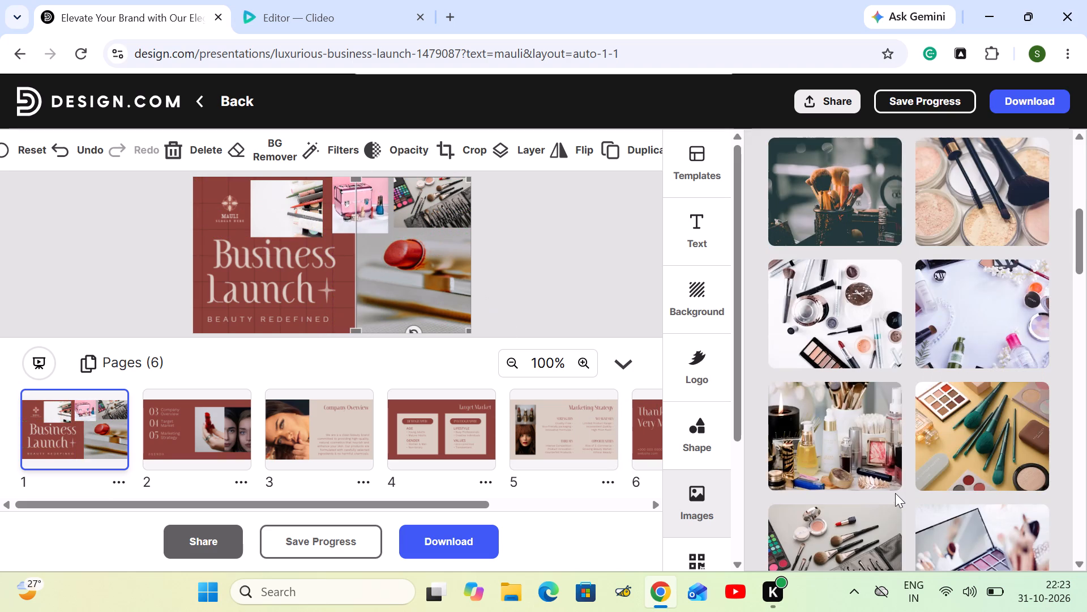
{"action": "scroll", "coordinate": [895, 493], "scroll_direction": "down", "scroll_amount": 11}
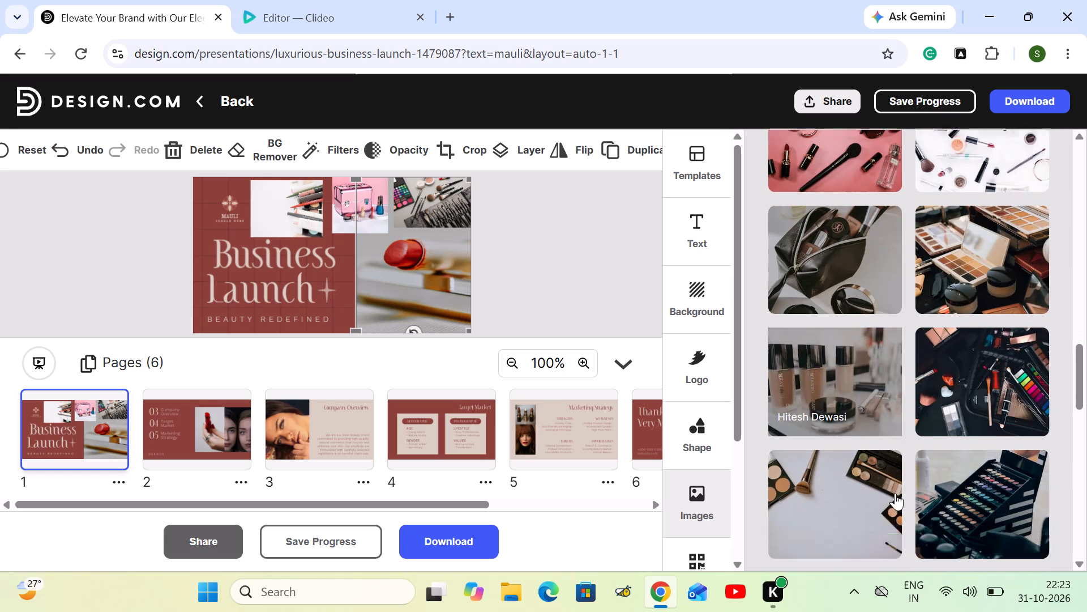
{"action": "left_click", "coordinate": [853, 337]}
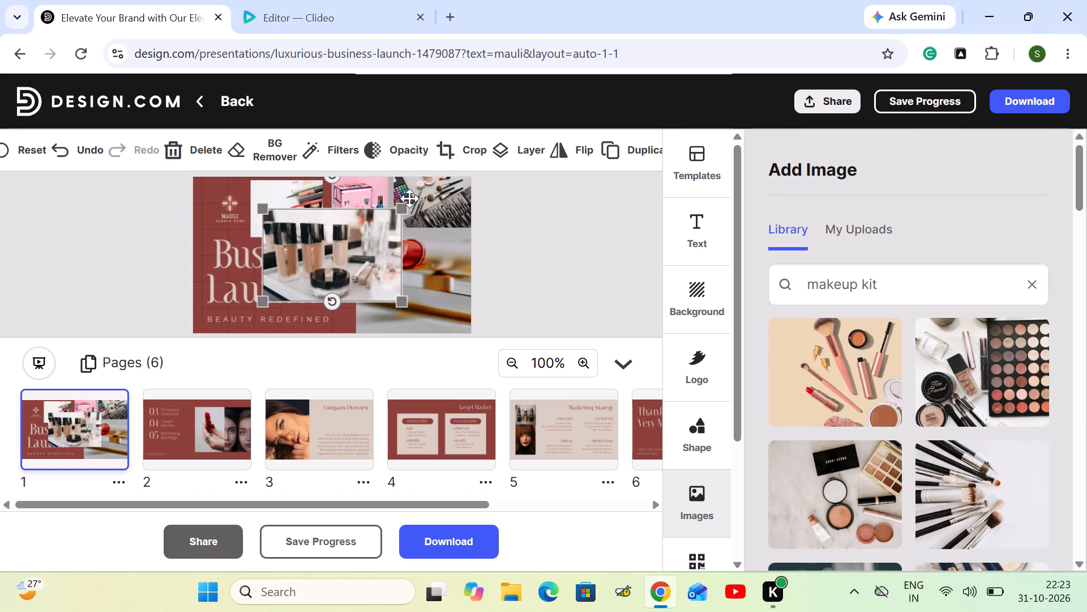
Shrink the foundation bottles photo and place it near the cover slide's bottom-right corner, below the lipstick.
{"action": "left_click_drag", "start_coordinate": [397, 205], "coordinate": [337, 240]}
{"action": "left_click_drag", "start_coordinate": [304, 275], "coordinate": [303, 275]}
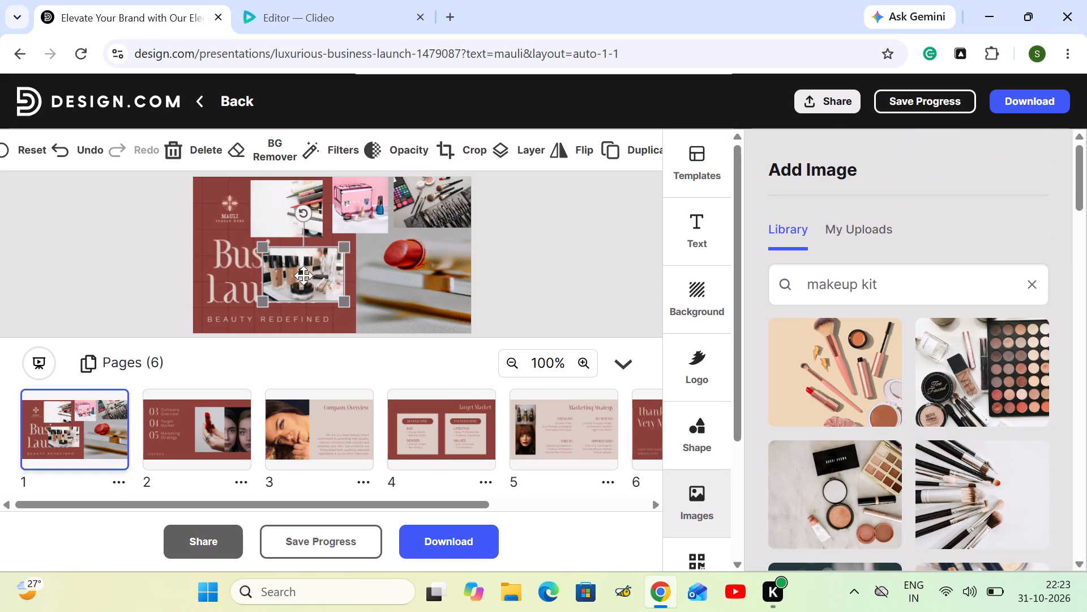
{"action": "left_click_drag", "start_coordinate": [303, 275], "coordinate": [444, 306]}
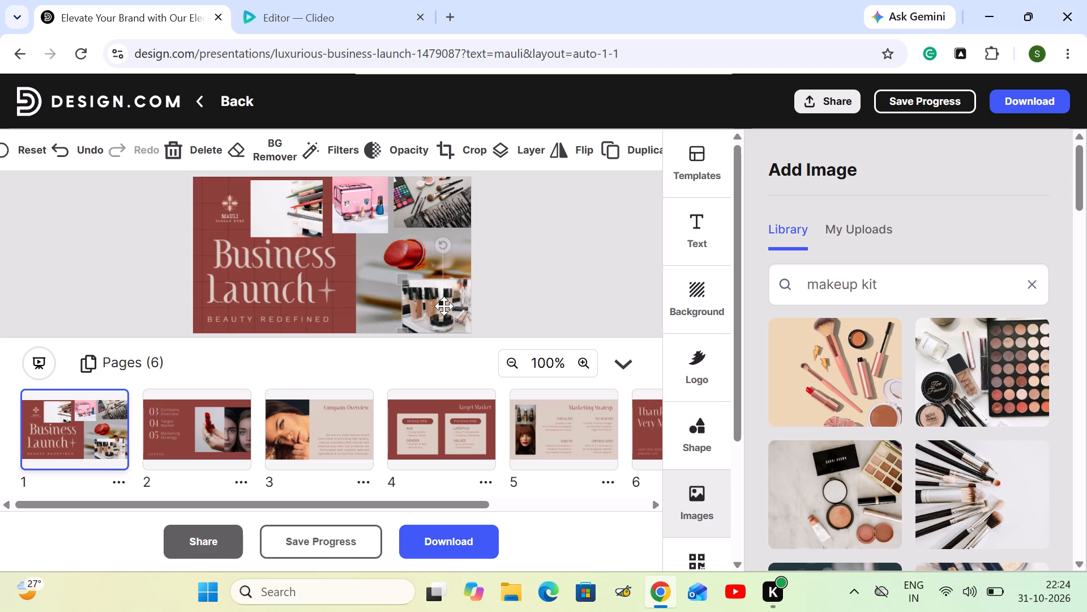
{"action": "left_click_drag", "start_coordinate": [444, 306], "coordinate": [435, 296]}
{"action": "left_click", "coordinate": [356, 287]}
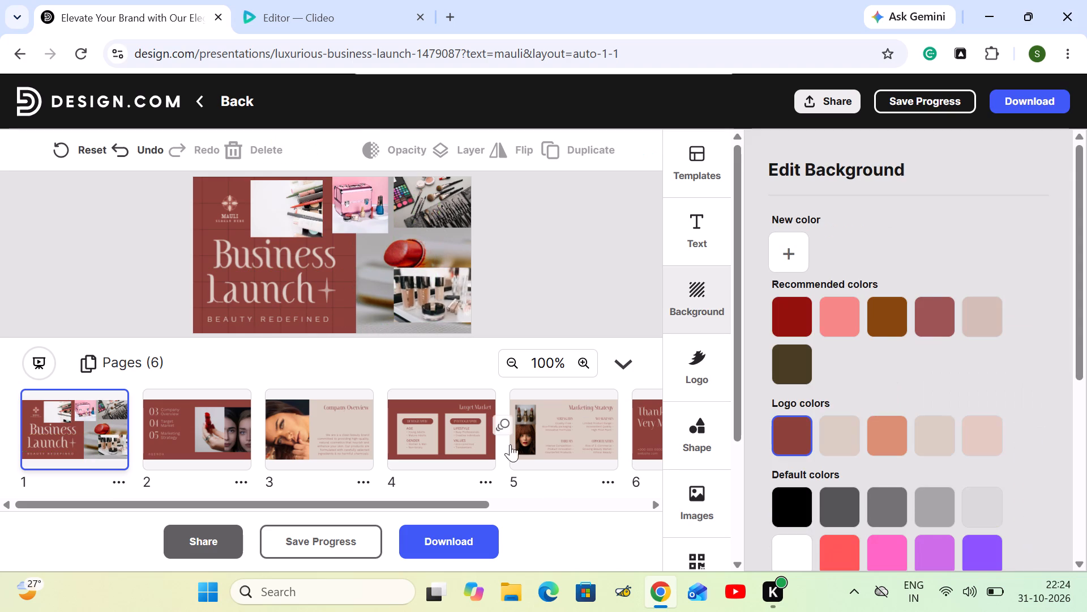
Open the Agenda slide and search the image library for "lip stik".
{"action": "left_click", "coordinate": [230, 410]}
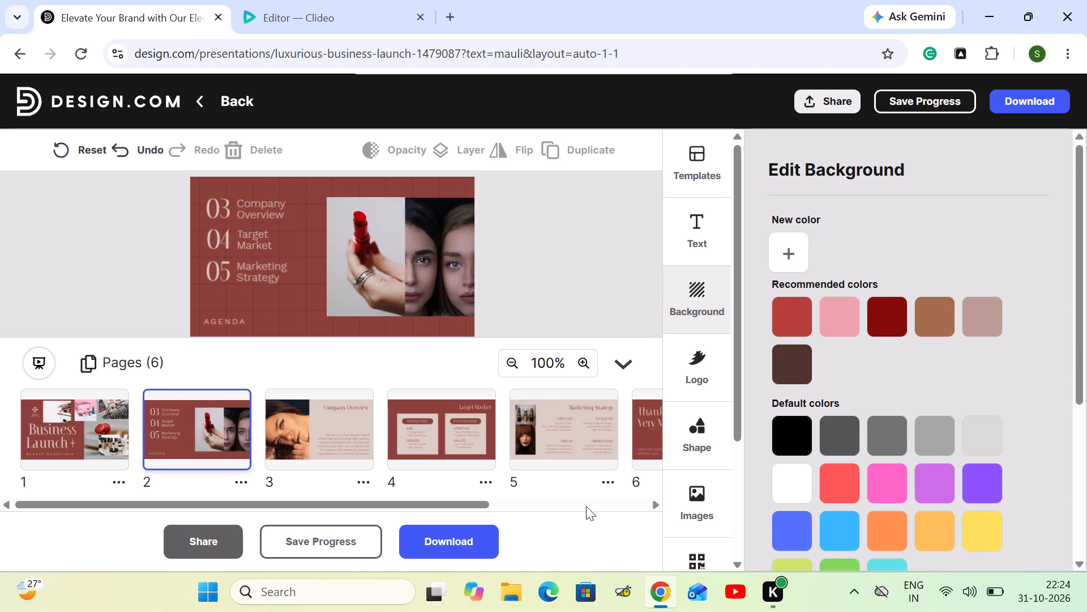
{"action": "left_click", "coordinate": [722, 507]}
{"action": "left_click", "coordinate": [699, 514]}
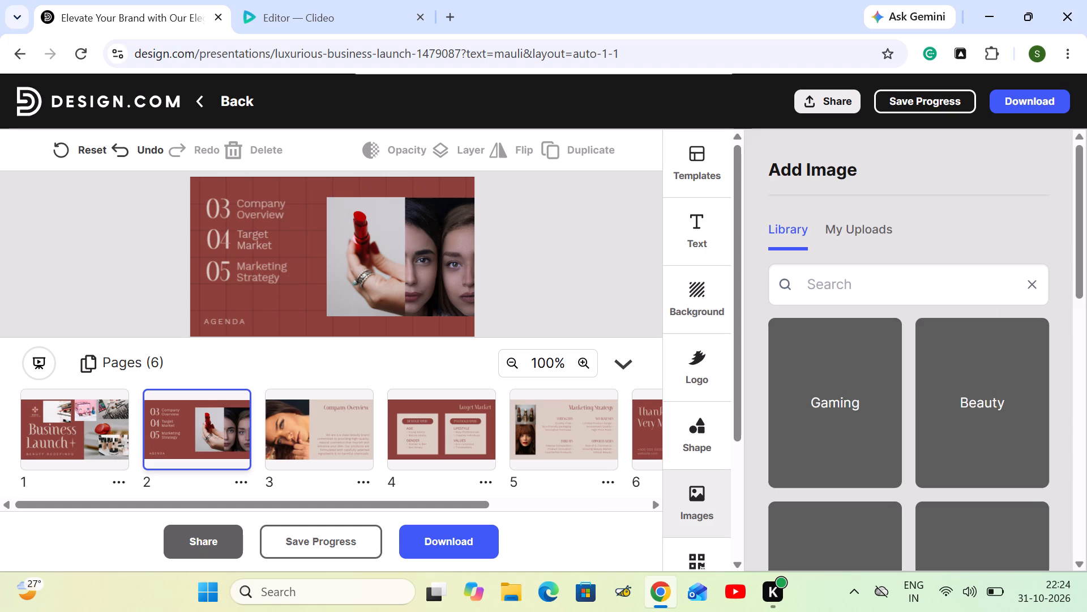
{"action": "left_click", "coordinate": [866, 286]}
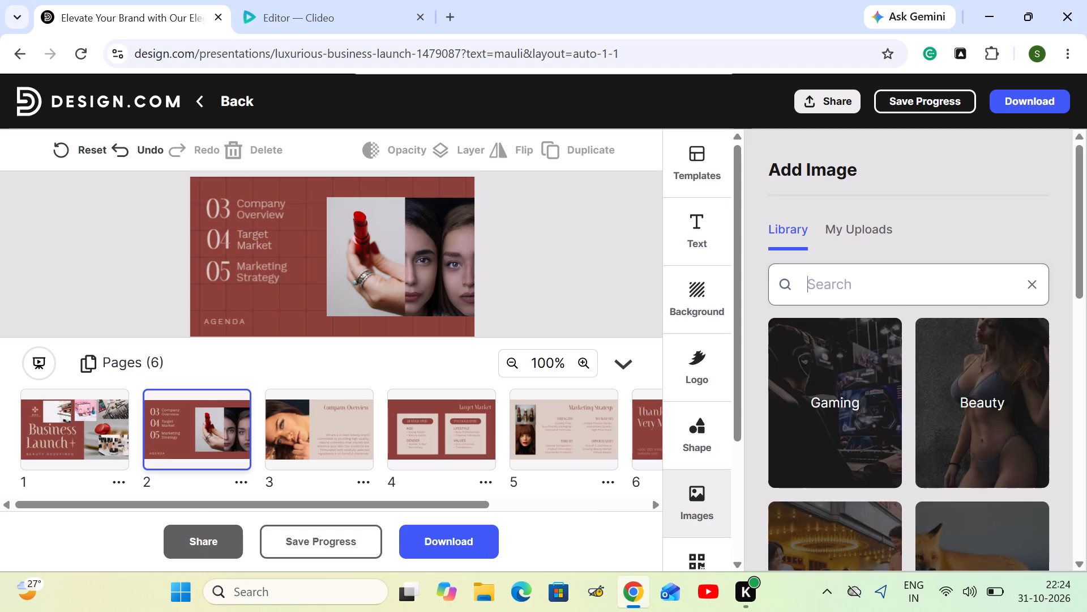
{"action": "key", "text": "l"}
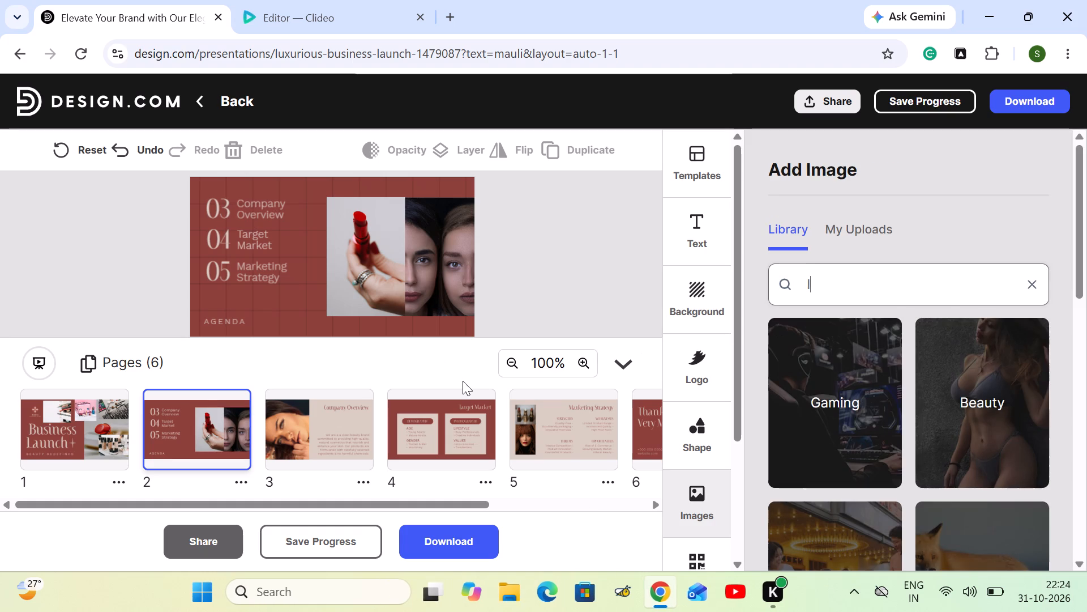
{"action": "key", "text": "i"}
{"action": "key", "text": "p"}
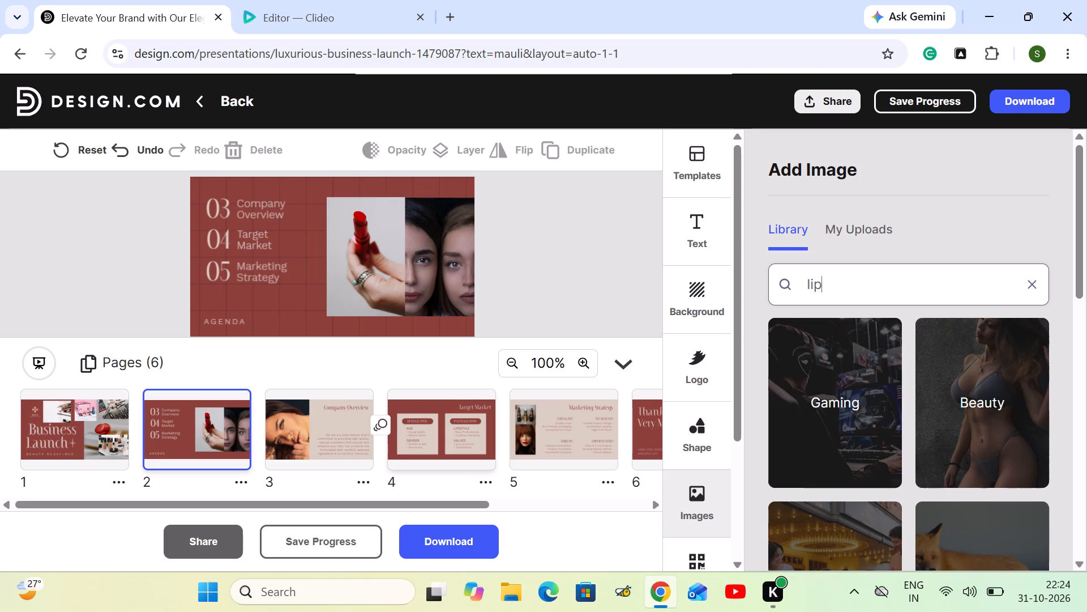
{"action": "type", "text": "ti"}
{"action": "type", "text": "ke"}
{"action": "key", "text": "BackSpace"}
{"action": "key", "text": "BackSpace"}
{"action": "key", "text": "BackSpace"}
{"action": "key", "text": "BackSpace"}
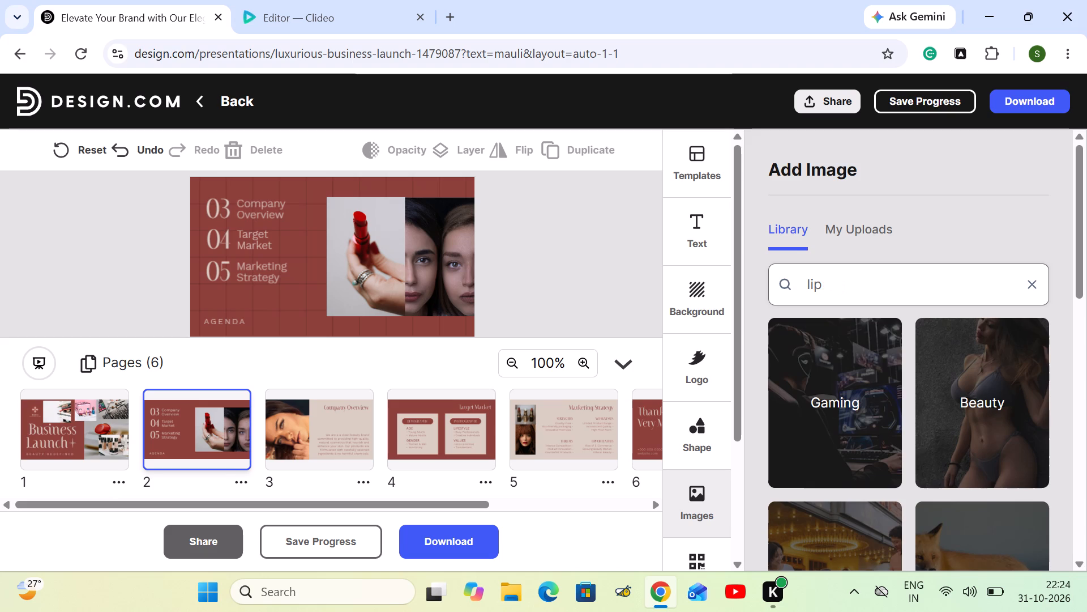
{"action": "key", "text": "space"}
{"action": "type", "text": "s"}
{"action": "type", "text": "tik"}
{"action": "left_click", "coordinate": [784, 278]}
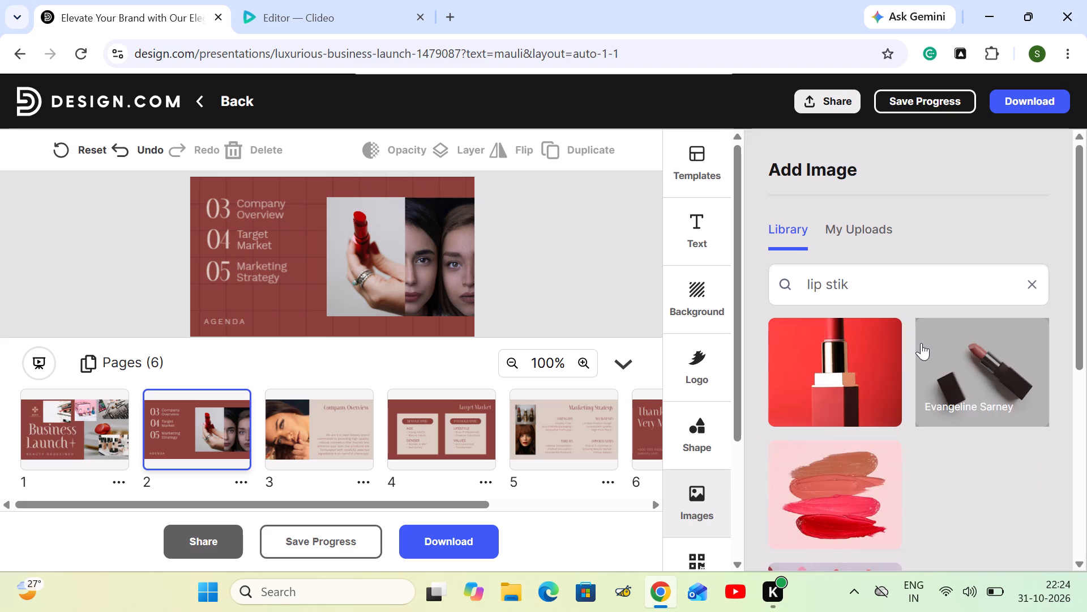
Add the photo of five lipsticks in a row, shrink it and place it in the Agenda slide's bottom-left corner.
{"action": "scroll", "coordinate": [922, 345], "scroll_direction": "down", "scroll_amount": 3}
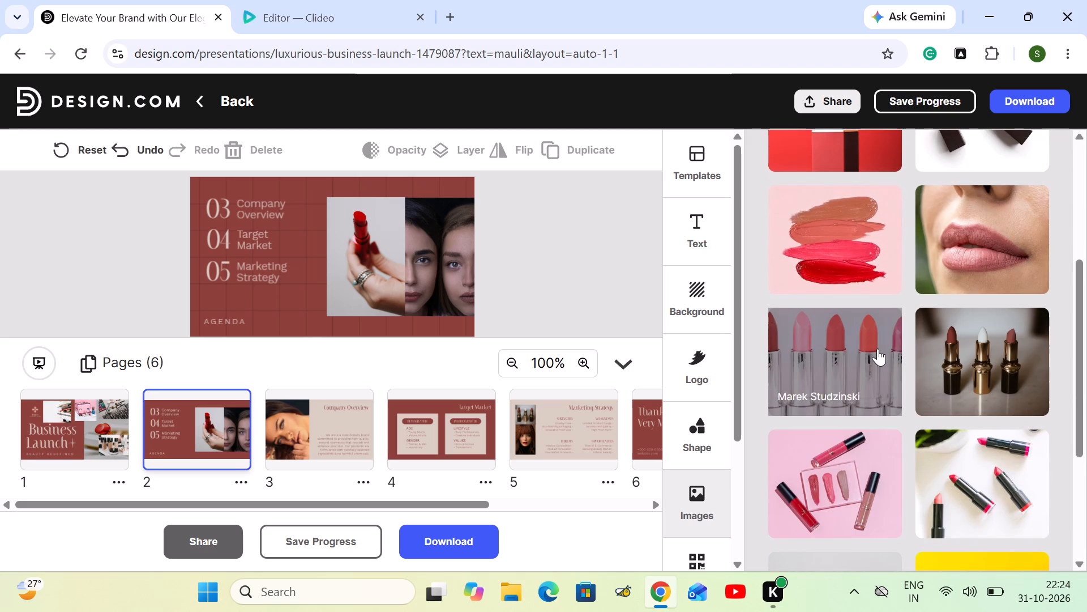
{"action": "left_click", "coordinate": [878, 348]}
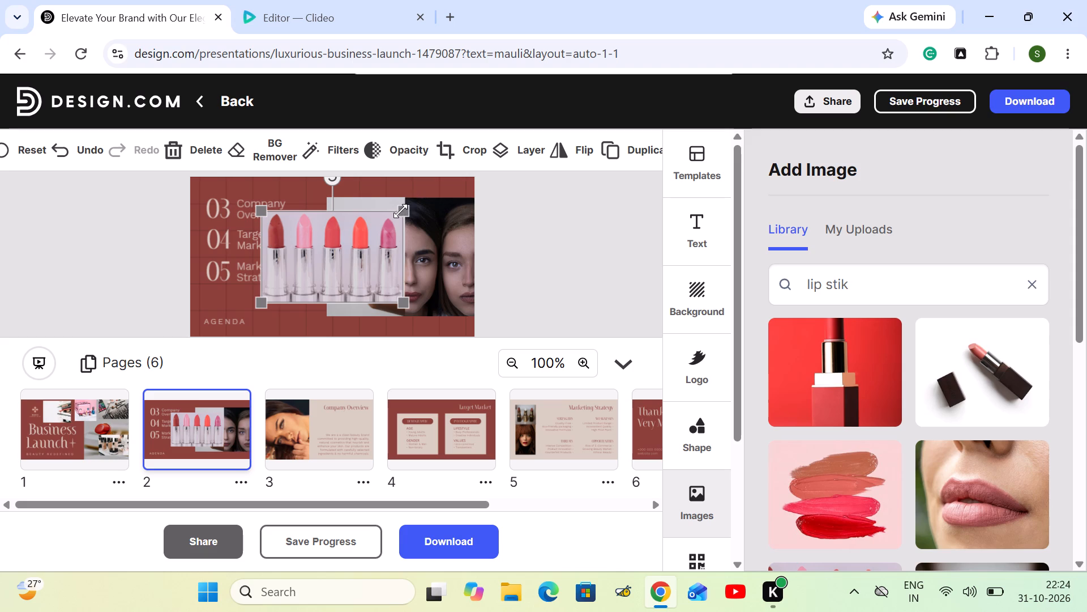
{"action": "left_click_drag", "start_coordinate": [400, 211], "coordinate": [368, 249]}
{"action": "left_click_drag", "start_coordinate": [328, 256], "coordinate": [347, 295]}
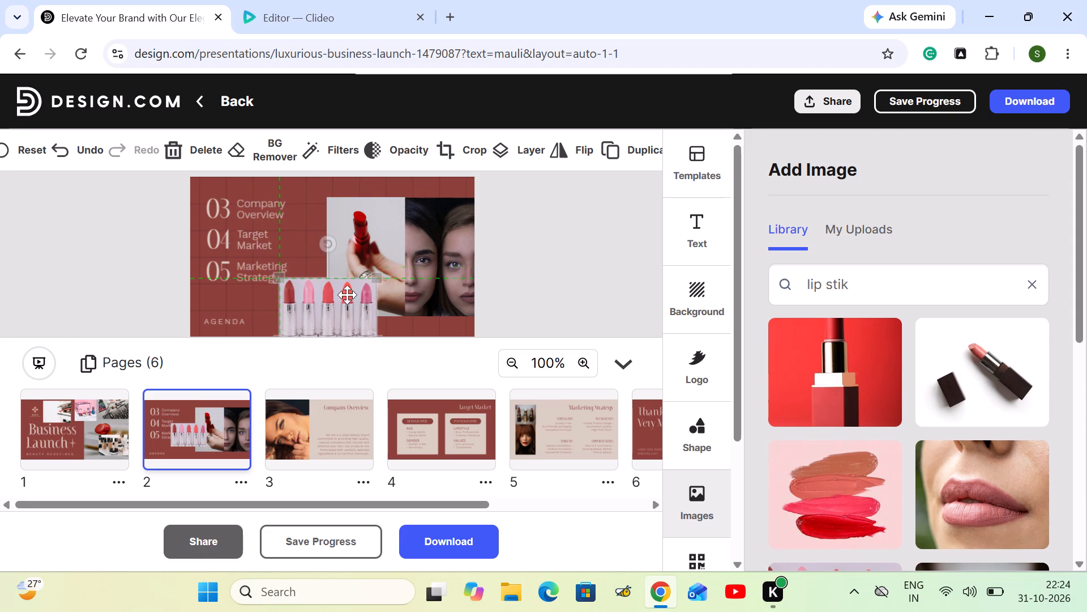
{"action": "left_click_drag", "start_coordinate": [347, 295], "coordinate": [346, 301]}
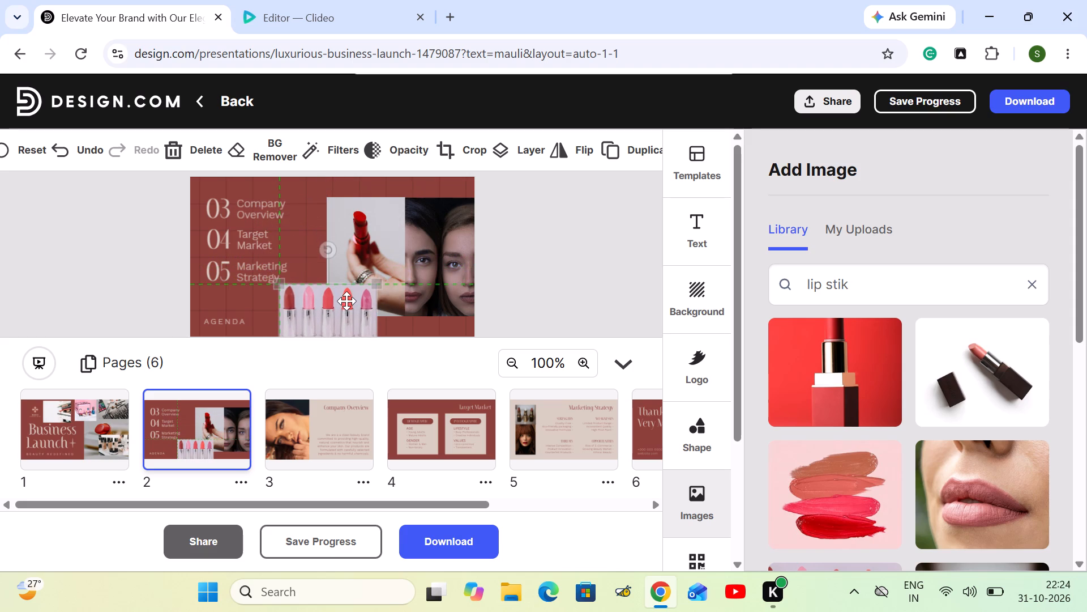
{"action": "left_click_drag", "start_coordinate": [346, 301], "coordinate": [271, 303]}
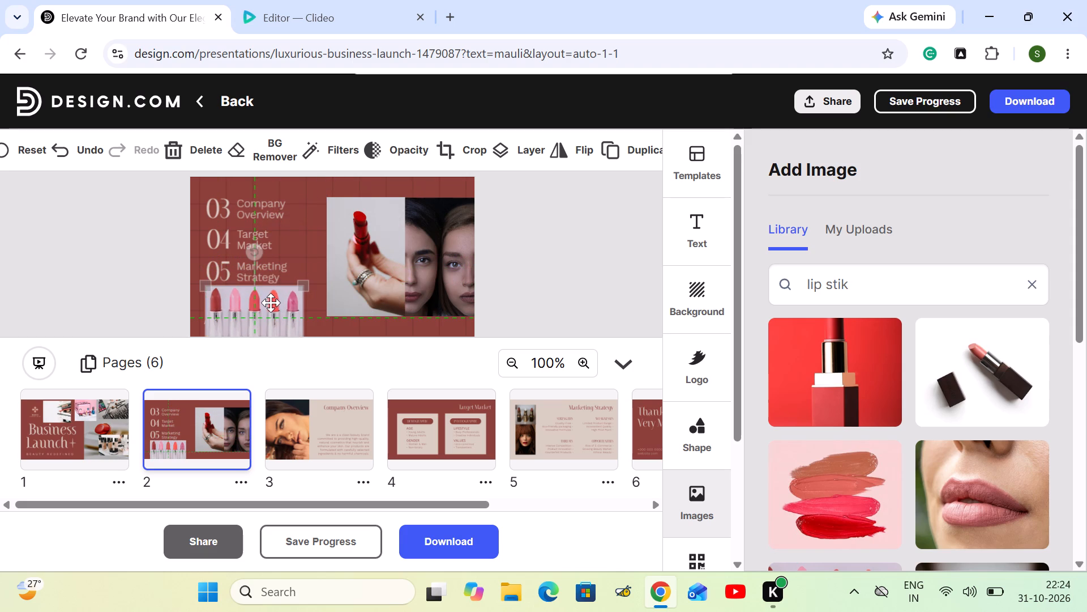
{"action": "left_click_drag", "start_coordinate": [271, 303], "coordinate": [262, 314]}
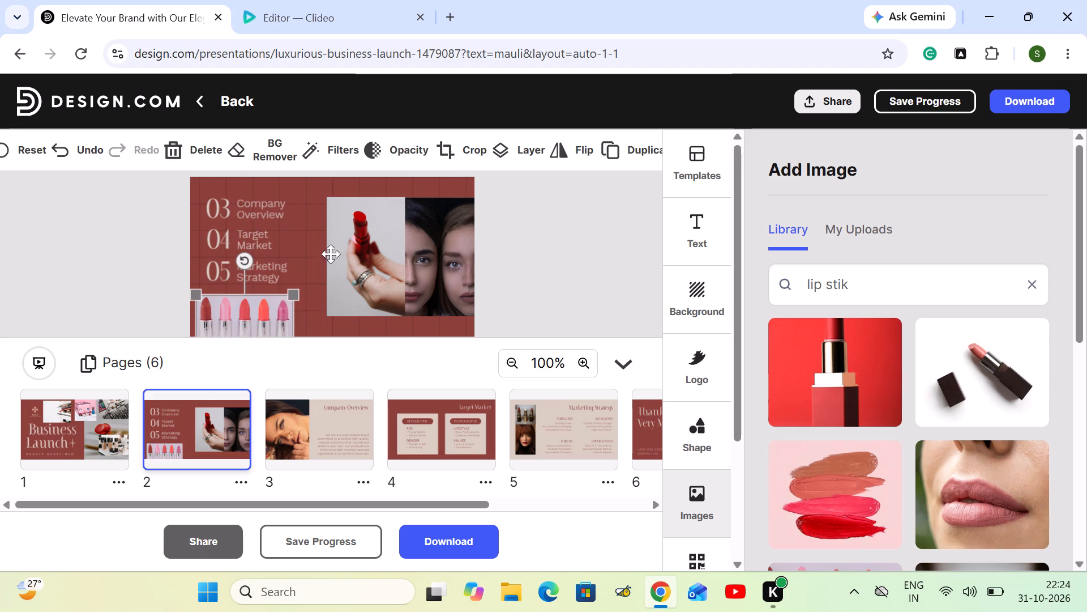
{"action": "left_click", "coordinate": [314, 248]}
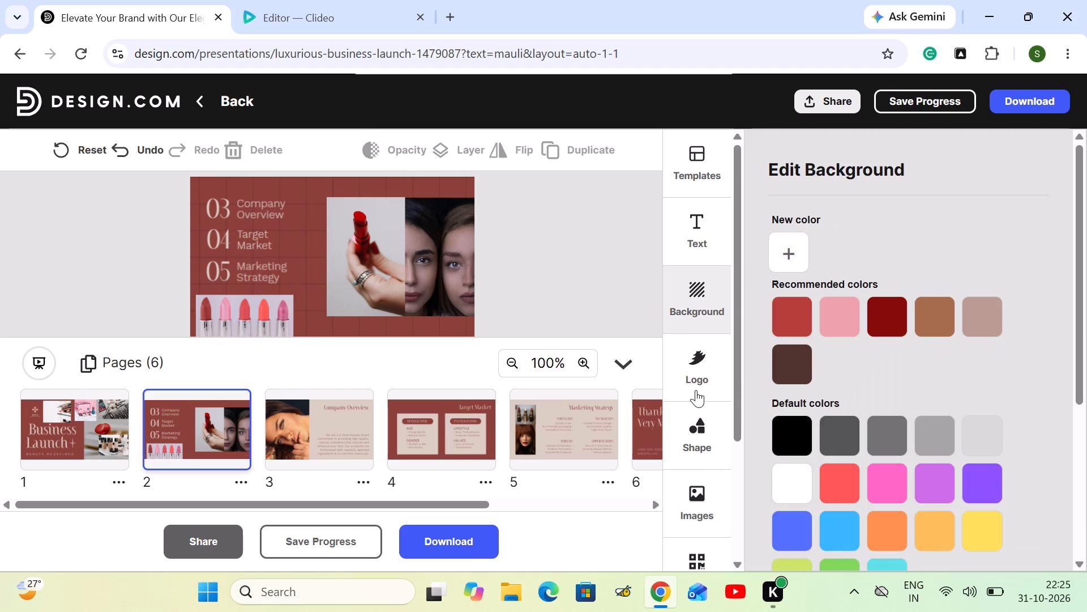
Add the library photo of a red lipstick on a yellow background to the Agenda slide.
{"action": "left_click", "coordinate": [702, 497]}
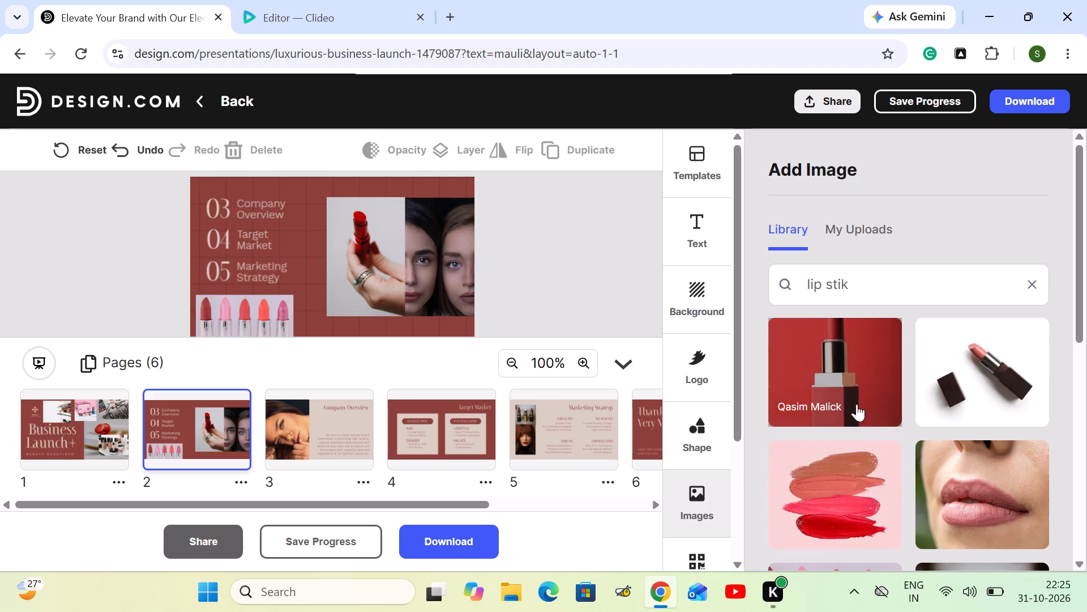
{"action": "scroll", "coordinate": [914, 409], "scroll_direction": "down", "scroll_amount": 15}
{"action": "left_click", "coordinate": [969, 399]}
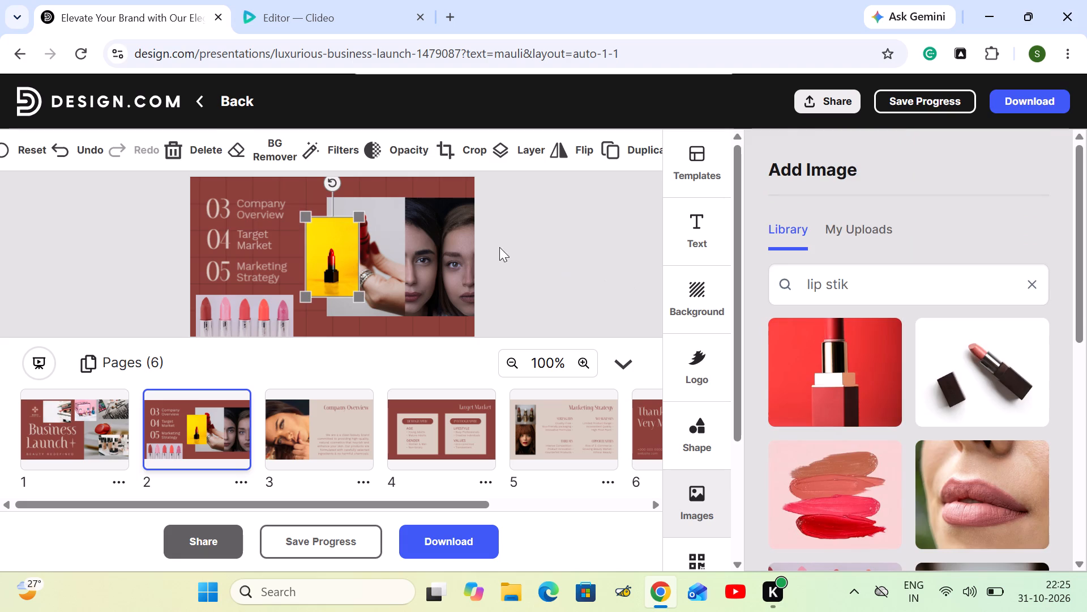
Shrink the yellow lipstick photo and place it at the slide's top edge, between the agenda list and the hand-held lipstick photo.
{"action": "left_click_drag", "start_coordinate": [343, 249], "coordinate": [334, 218]}
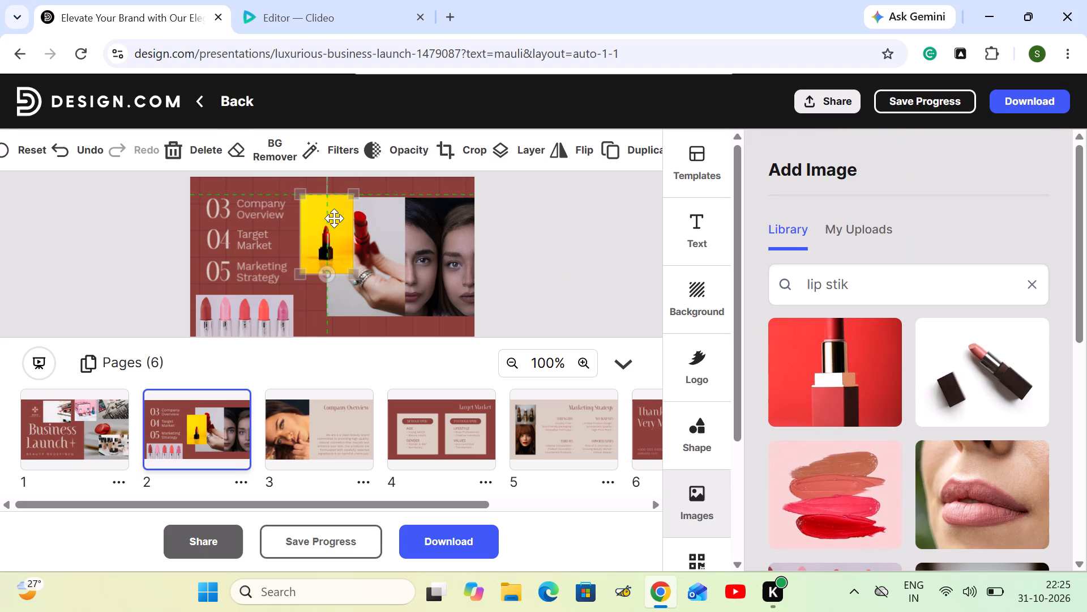
{"action": "left_click_drag", "start_coordinate": [334, 218], "coordinate": [315, 278]}
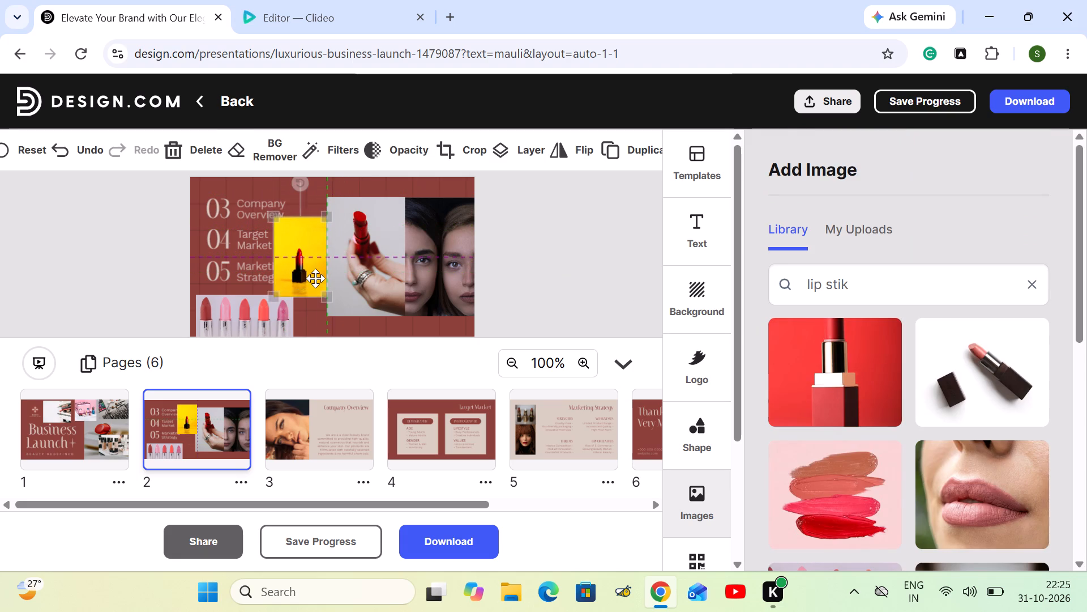
{"action": "left_click_drag", "start_coordinate": [315, 278], "coordinate": [326, 295]}
{"action": "left_click_drag", "start_coordinate": [341, 265], "coordinate": [332, 288]}
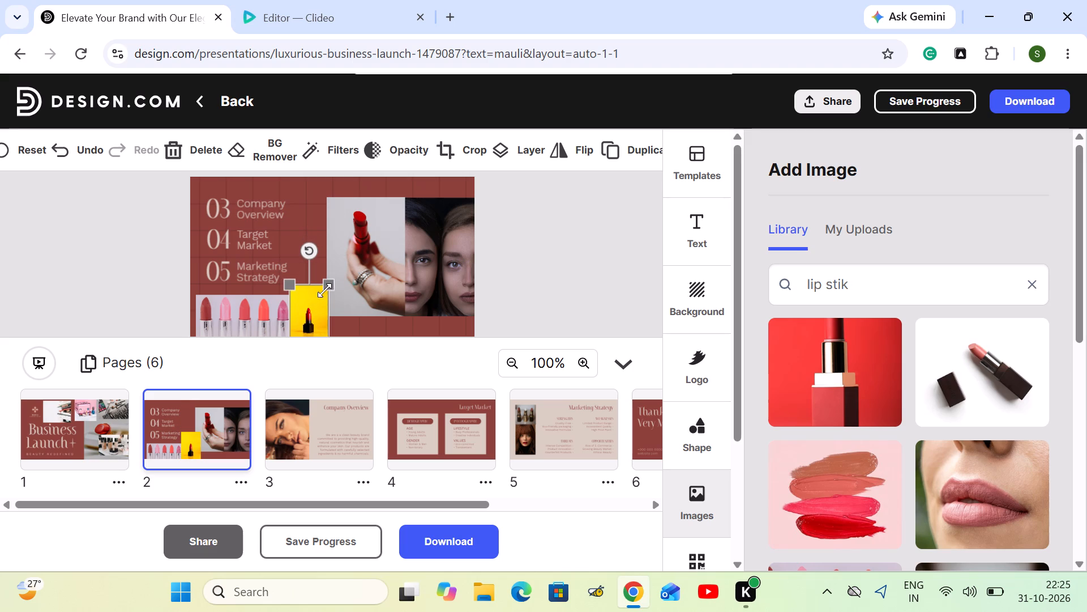
{"action": "left_click_drag", "start_coordinate": [304, 305], "coordinate": [307, 194]}
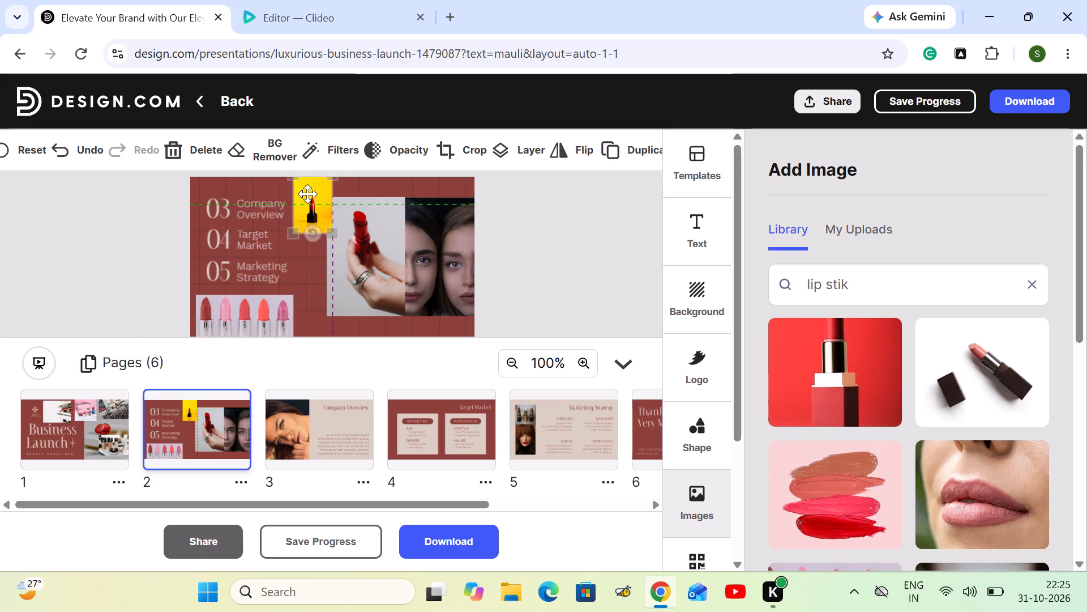
{"action": "left_click", "coordinate": [296, 254]}
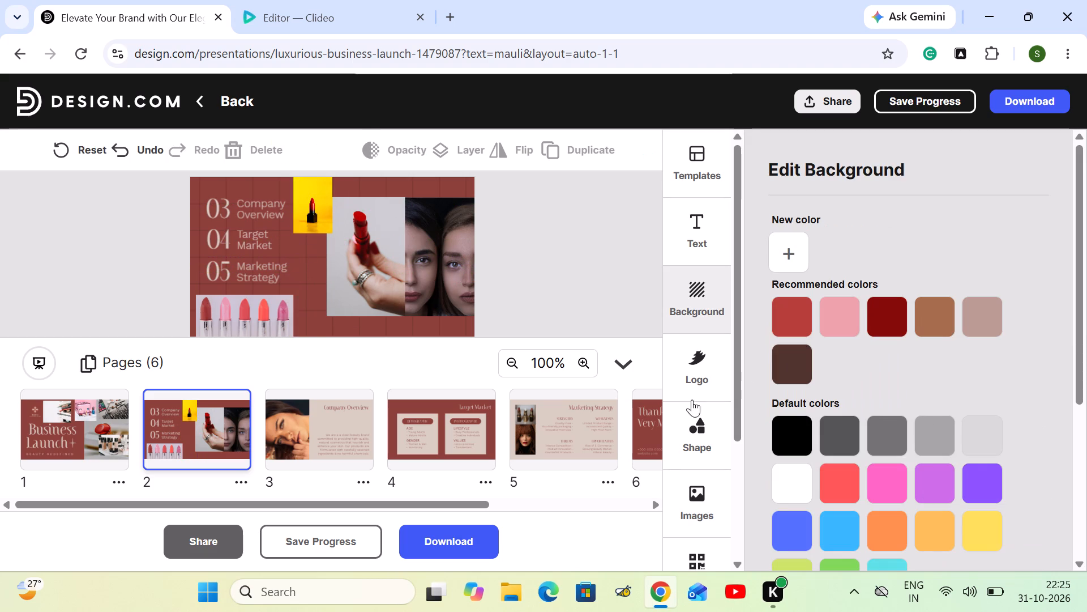
Load more lipstick images and add the photo of many clear lipstick tubes on a pale background to the Agenda slide.
{"action": "left_click", "coordinate": [692, 493]}
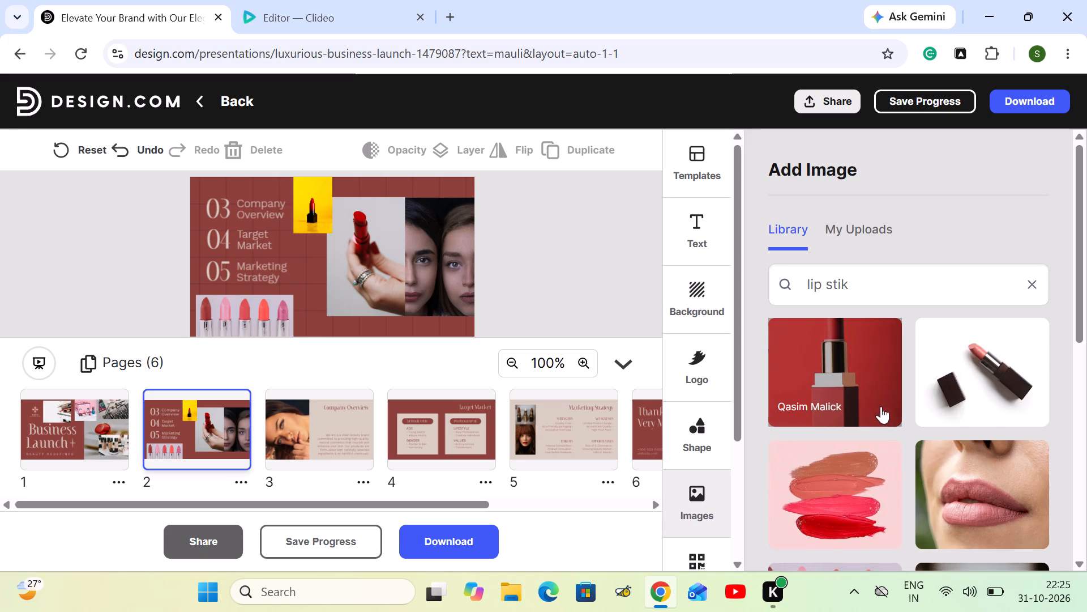
{"action": "scroll", "coordinate": [885, 415], "scroll_direction": "down", "scroll_amount": 10}
{"action": "left_click", "coordinate": [926, 464]}
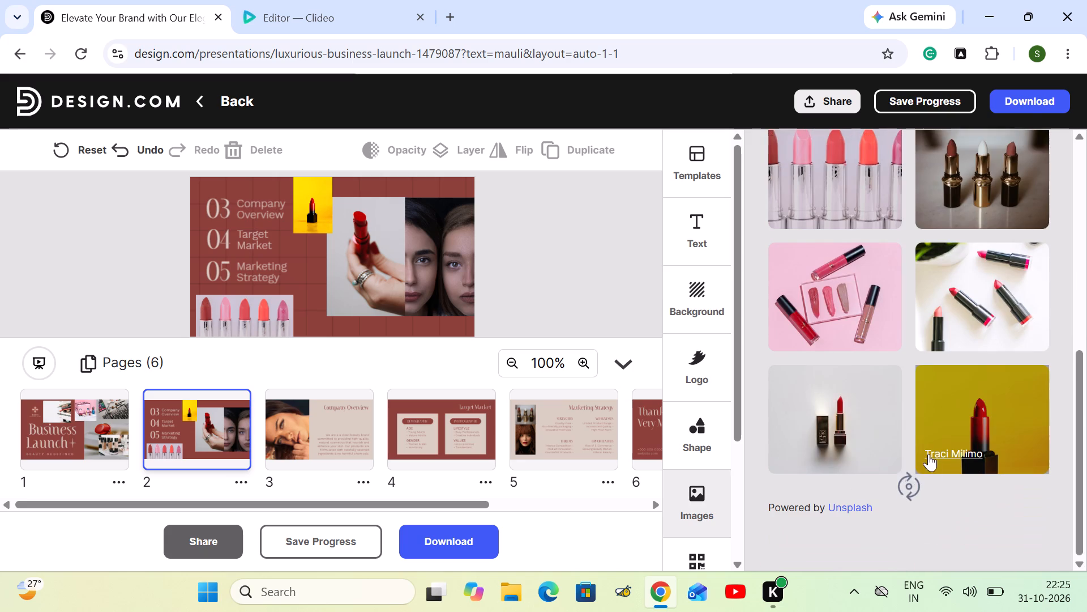
{"action": "scroll", "coordinate": [928, 440], "scroll_direction": "down", "scroll_amount": 5}
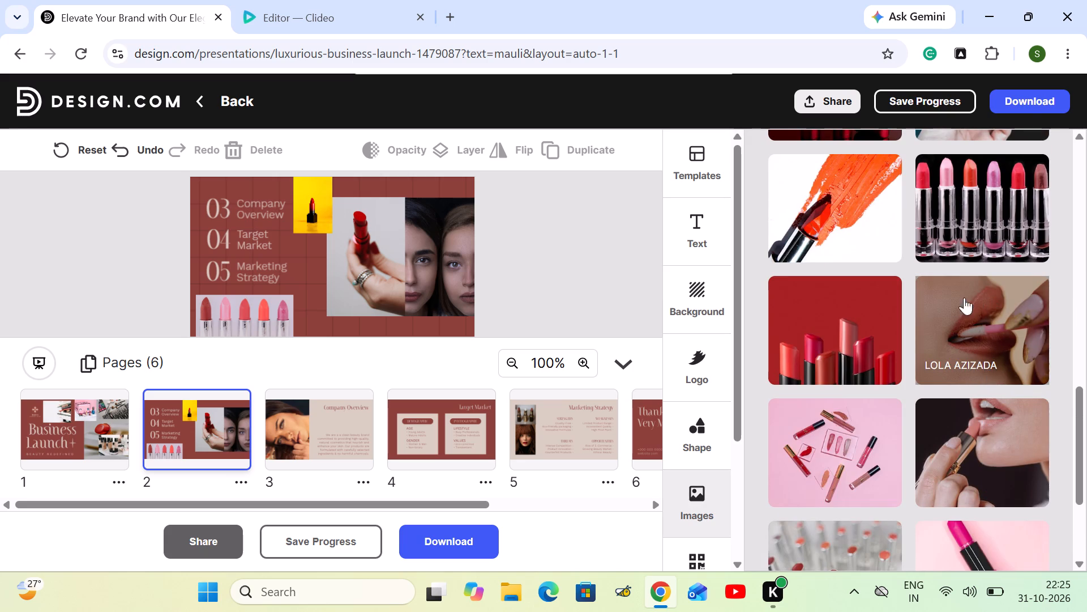
{"action": "scroll", "coordinate": [953, 453], "scroll_direction": "down", "scroll_amount": 5}
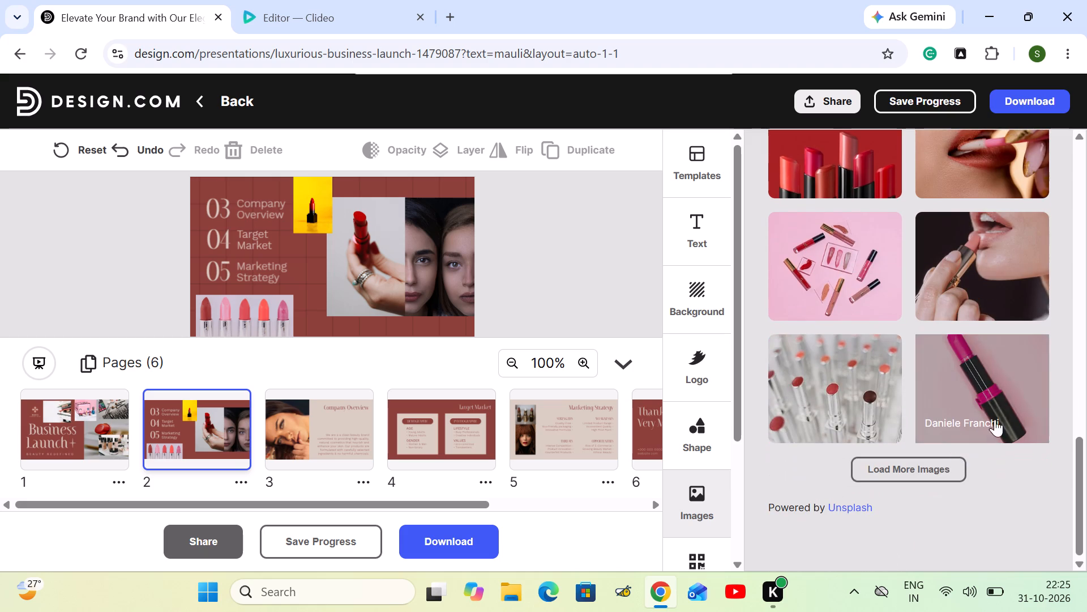
{"action": "left_click", "coordinate": [855, 372]}
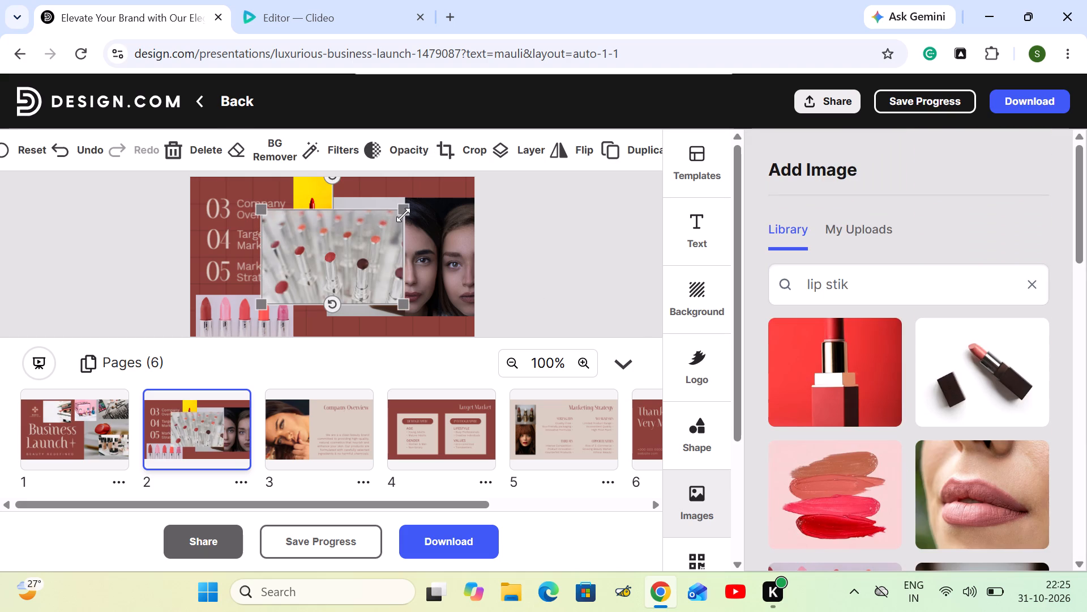
Shrink the clear lipstick tubes photo and place it along the slide's bottom edge, directly beside the five-lipstick row photo.
{"action": "left_click_drag", "start_coordinate": [403, 215], "coordinate": [339, 243]}
{"action": "left_click_drag", "start_coordinate": [310, 263], "coordinate": [341, 308]}
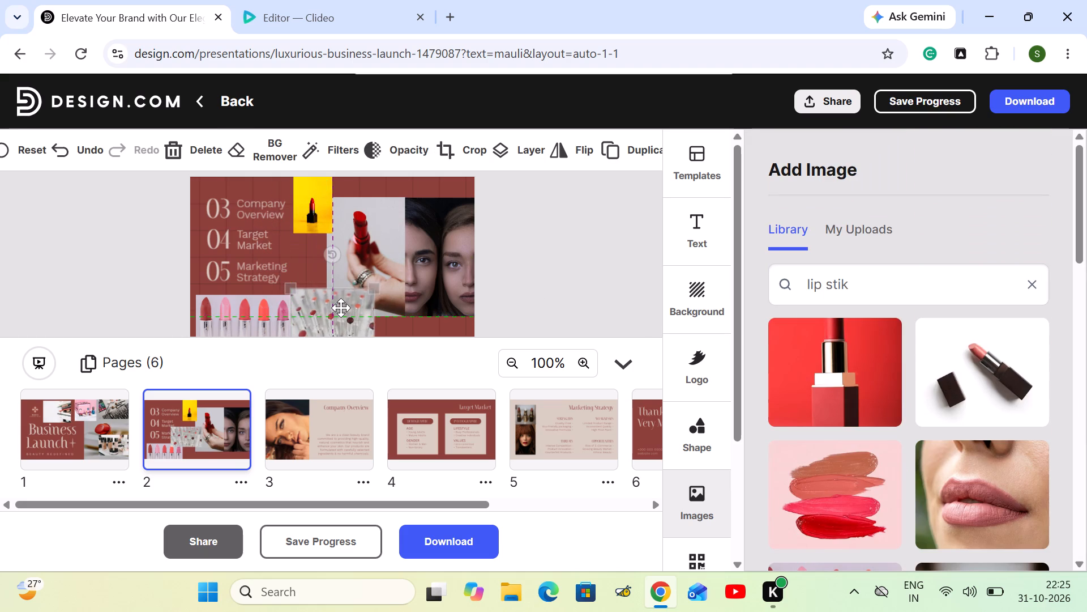
{"action": "left_click_drag", "start_coordinate": [341, 308], "coordinate": [346, 303]}
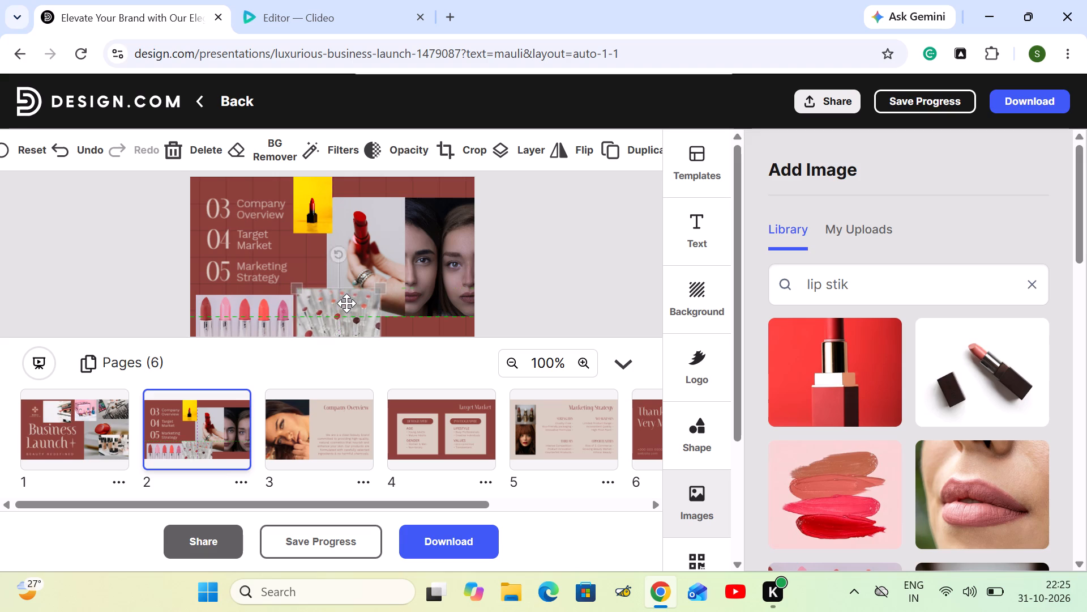
{"action": "left_click_drag", "start_coordinate": [346, 303], "coordinate": [346, 306]}
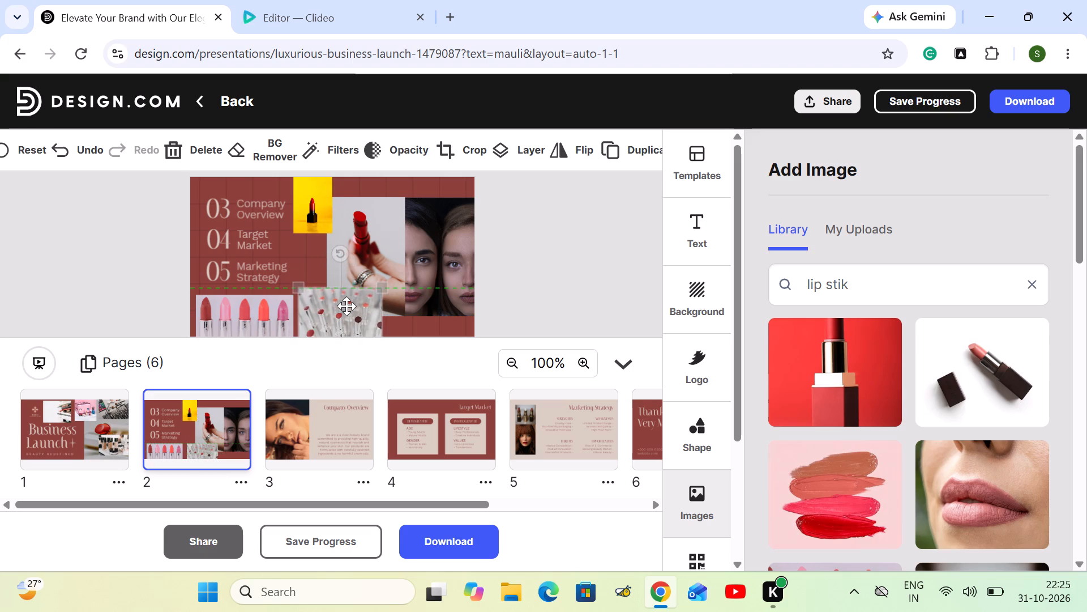
{"action": "left_click_drag", "start_coordinate": [346, 306], "coordinate": [342, 297]}
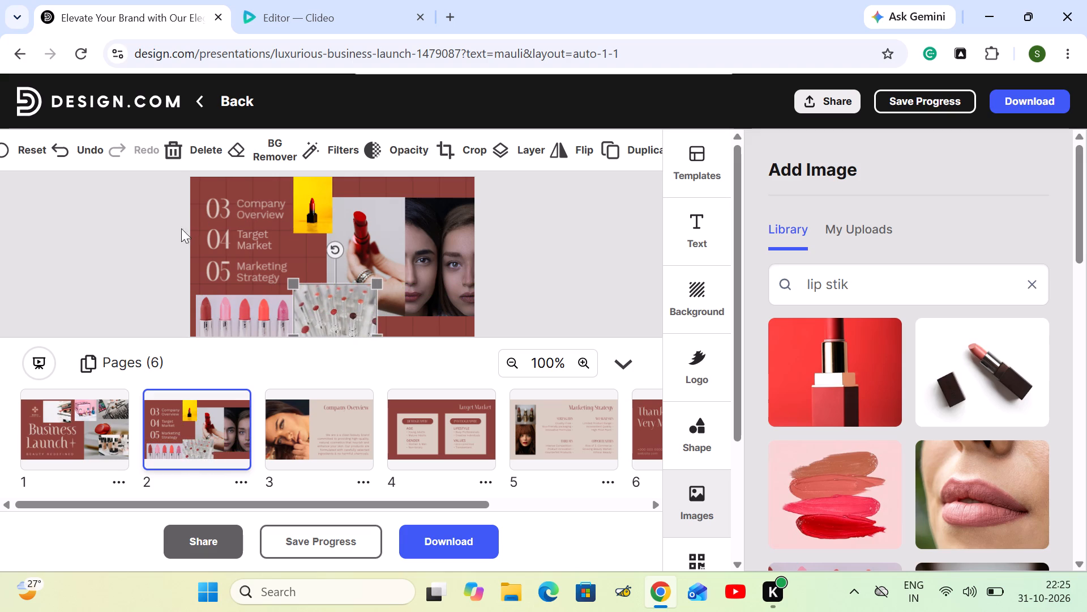
Open the Company Overview slide and search the image library for "lip stik".
{"action": "left_click", "coordinate": [209, 236]}
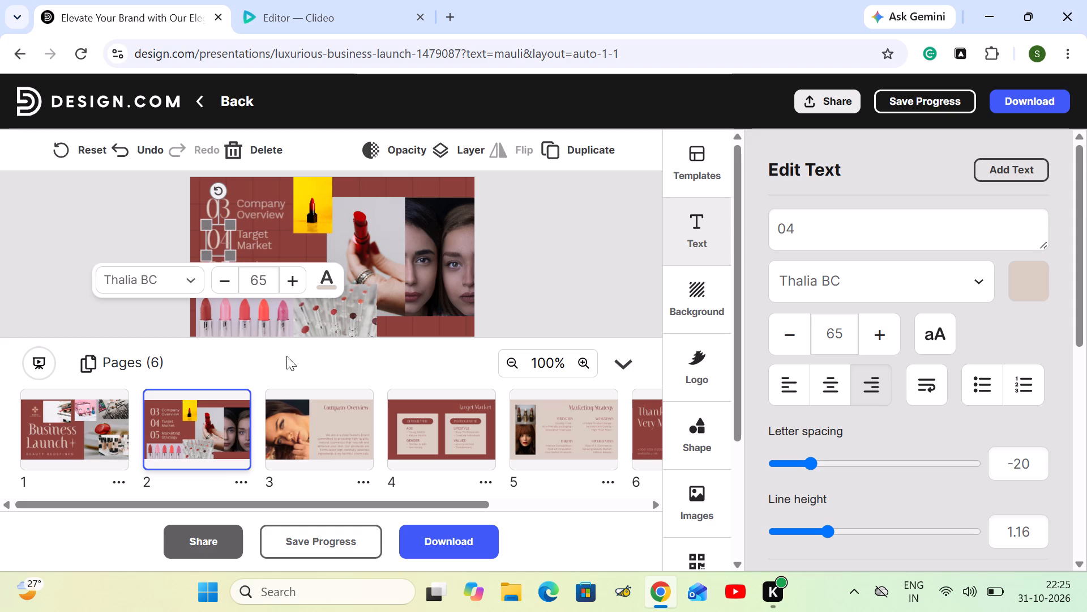
{"action": "left_click", "coordinate": [295, 428]}
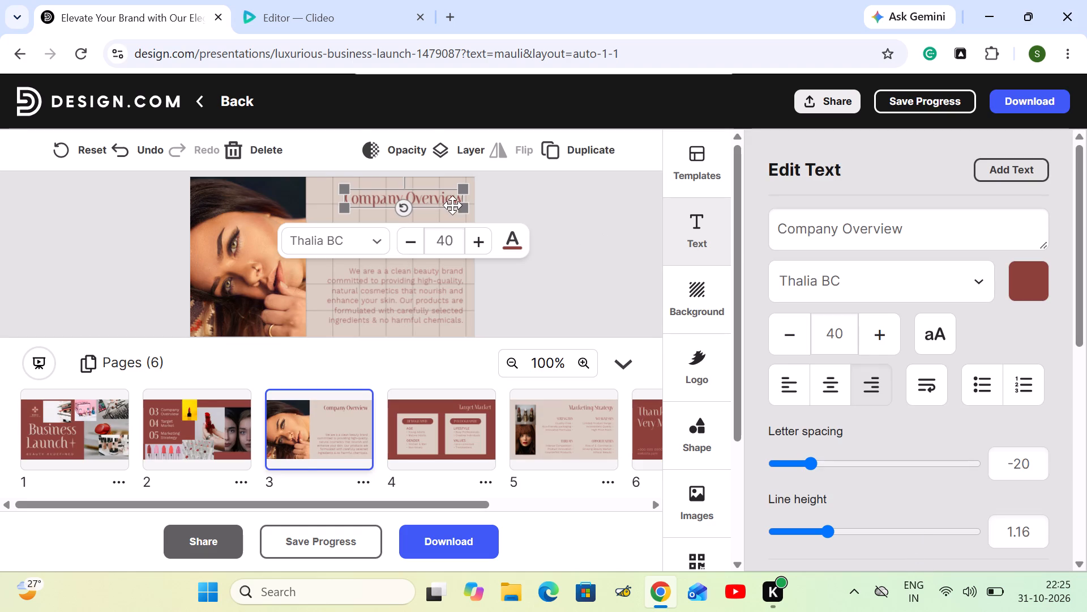
{"action": "left_click", "coordinate": [509, 283]}
{"action": "left_click", "coordinate": [509, 286]}
{"action": "left_click", "coordinate": [450, 277]}
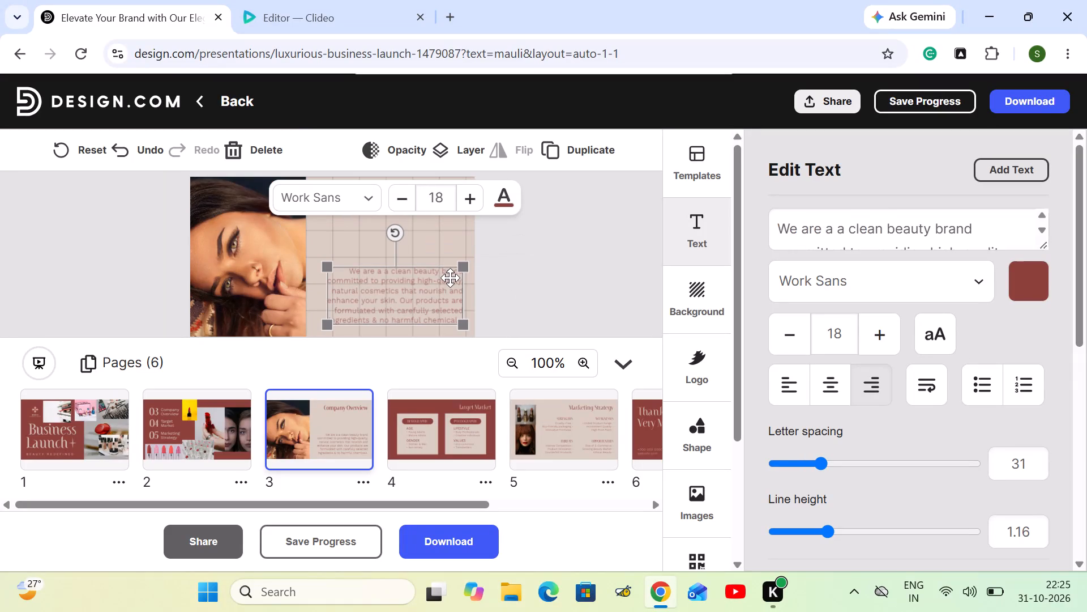
{"action": "left_click", "coordinate": [459, 245]}
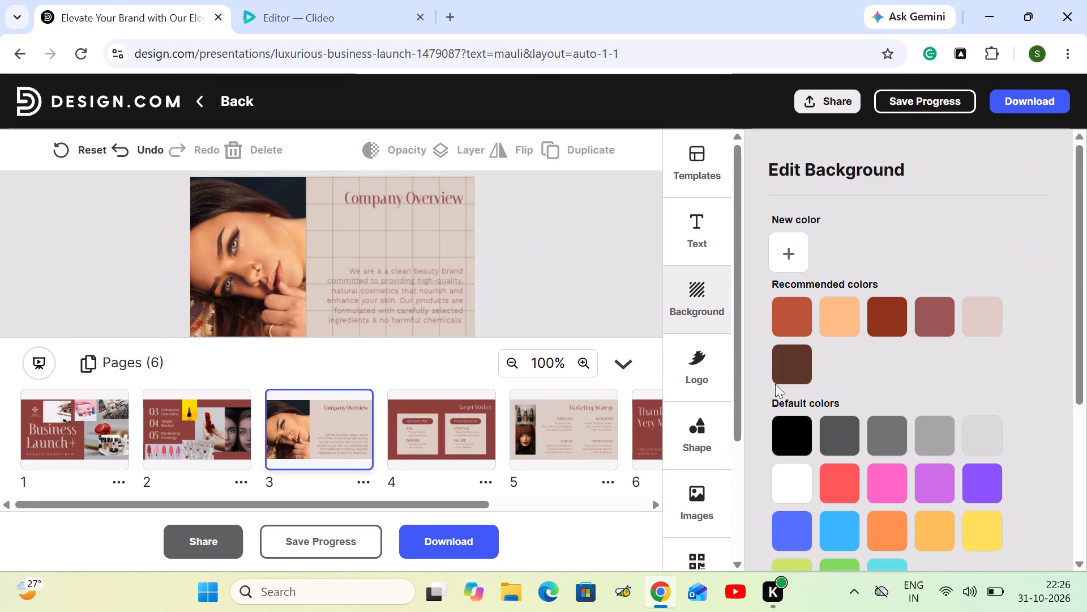
{"action": "left_click", "coordinate": [708, 489]}
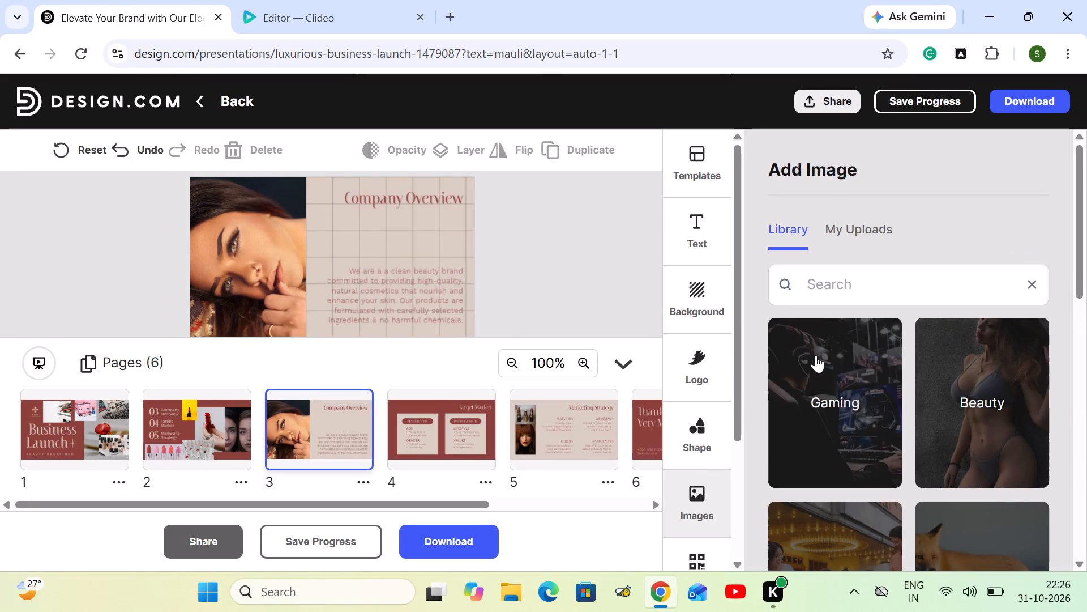
{"action": "left_click", "coordinate": [864, 278]}
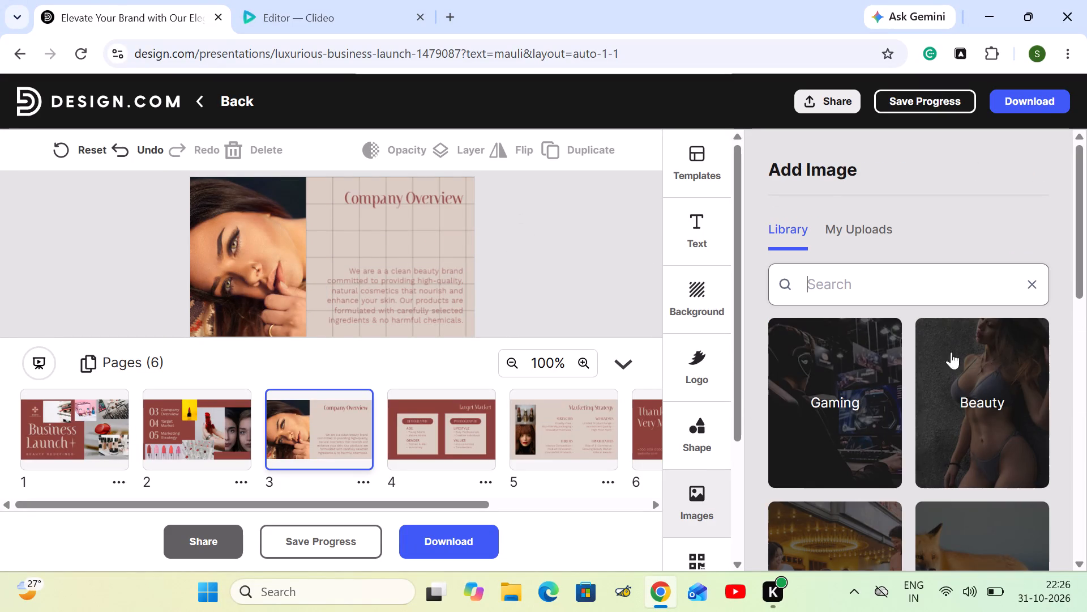
{"action": "type", "text": "lip s"}
{"action": "type", "text": "tik"}
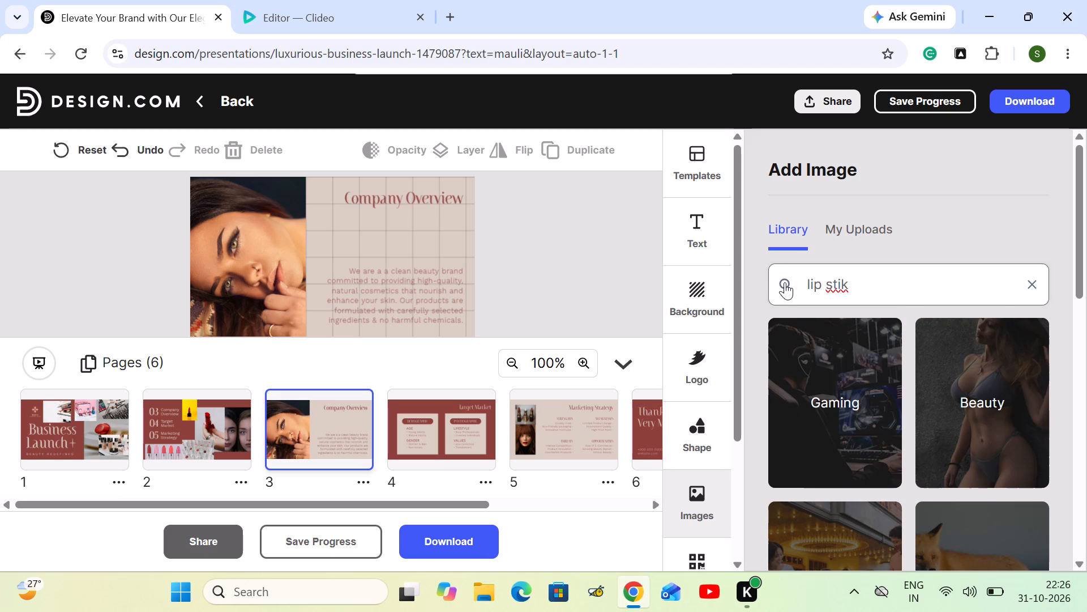
{"action": "left_click", "coordinate": [785, 282]}
Load more lipstick images and add the photo of a woman applying lipstick against a dark background to the Company Overview slide.
{"action": "scroll", "coordinate": [918, 435], "scroll_direction": "down", "scroll_amount": 2}
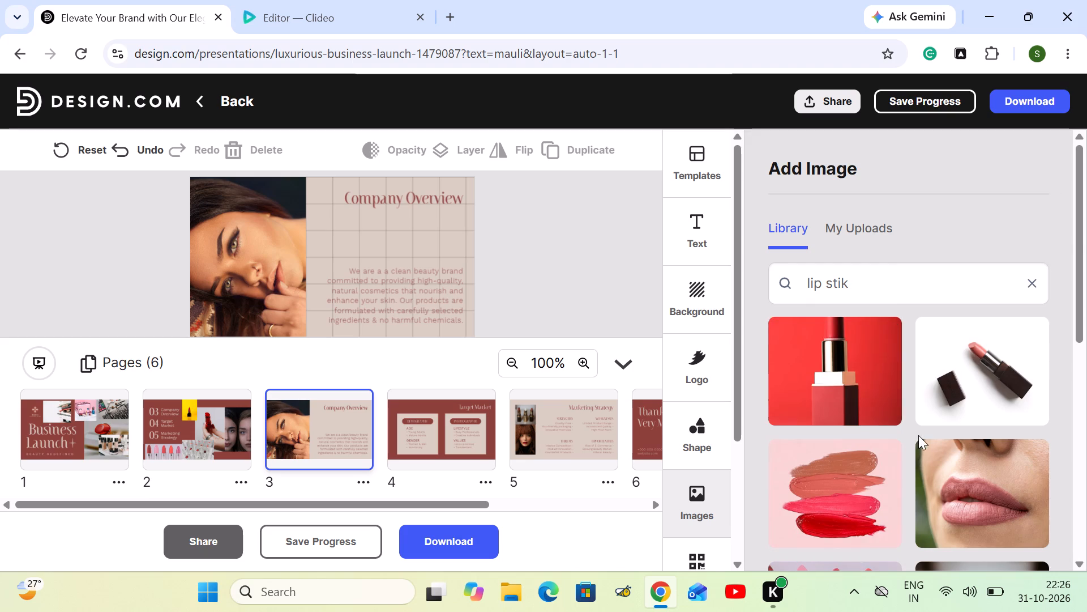
{"action": "scroll", "coordinate": [918, 435], "scroll_direction": "down", "scroll_amount": 4}
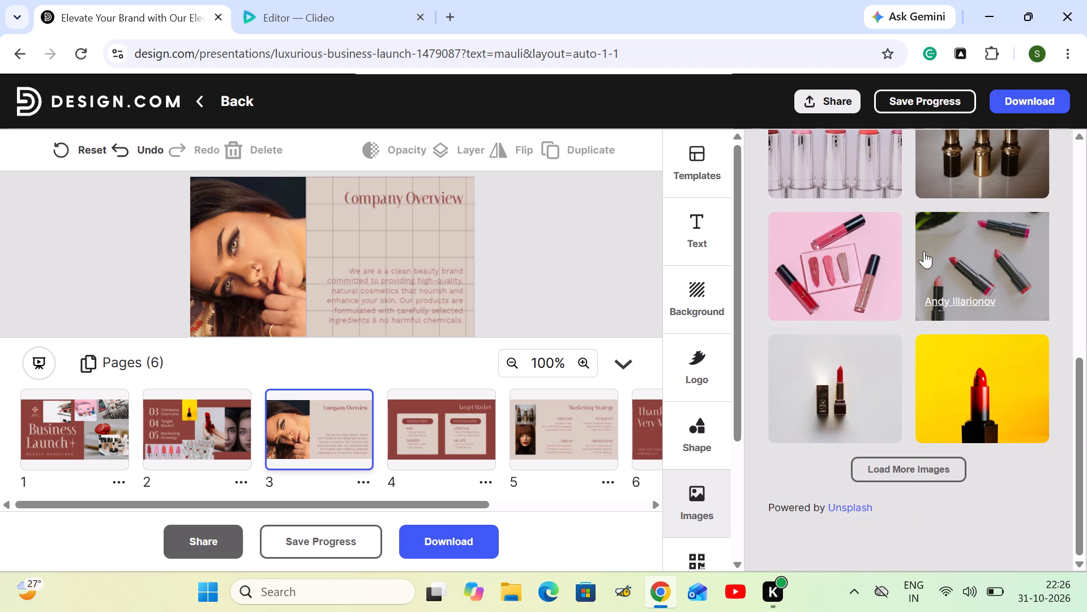
{"action": "scroll", "coordinate": [893, 304], "scroll_direction": "down", "scroll_amount": 5}
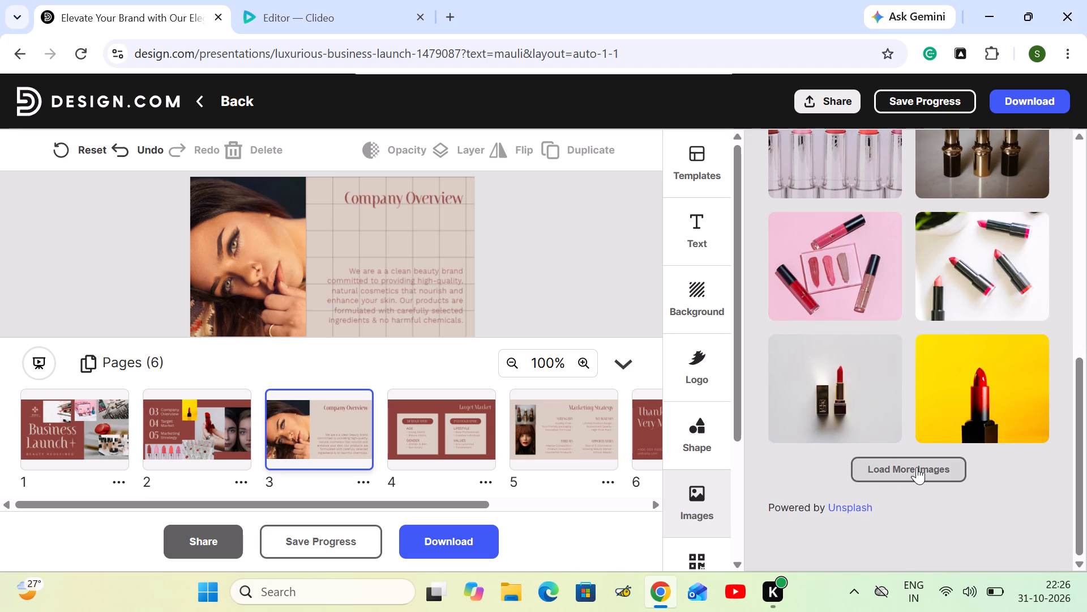
{"action": "left_click", "coordinate": [917, 467]}
{"action": "scroll", "coordinate": [922, 461], "scroll_direction": "down", "scroll_amount": 6}
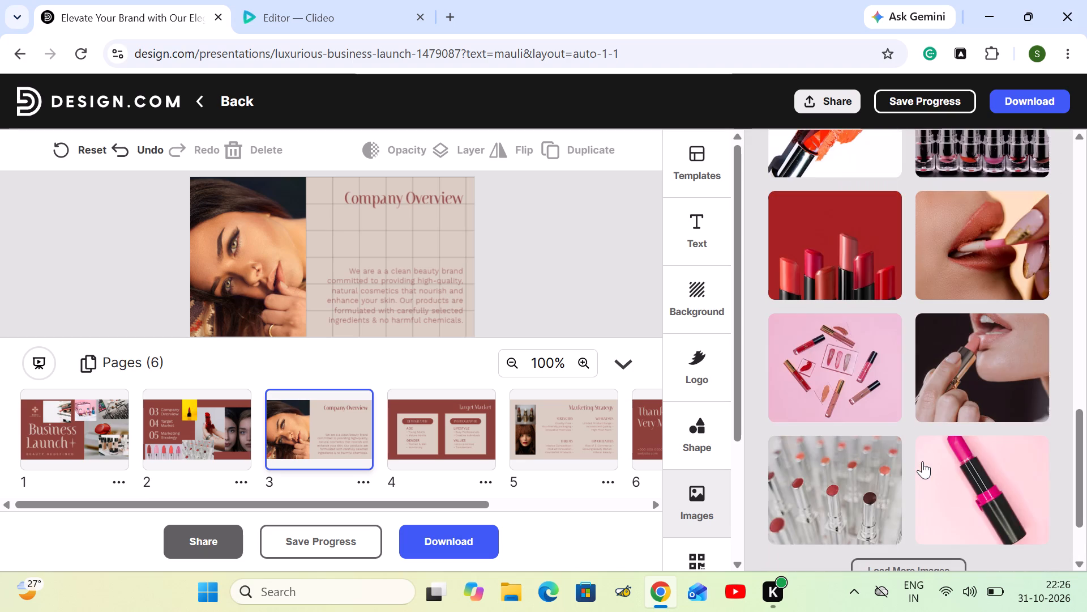
{"action": "left_click_drag", "start_coordinate": [1003, 354], "coordinate": [1009, 360]}
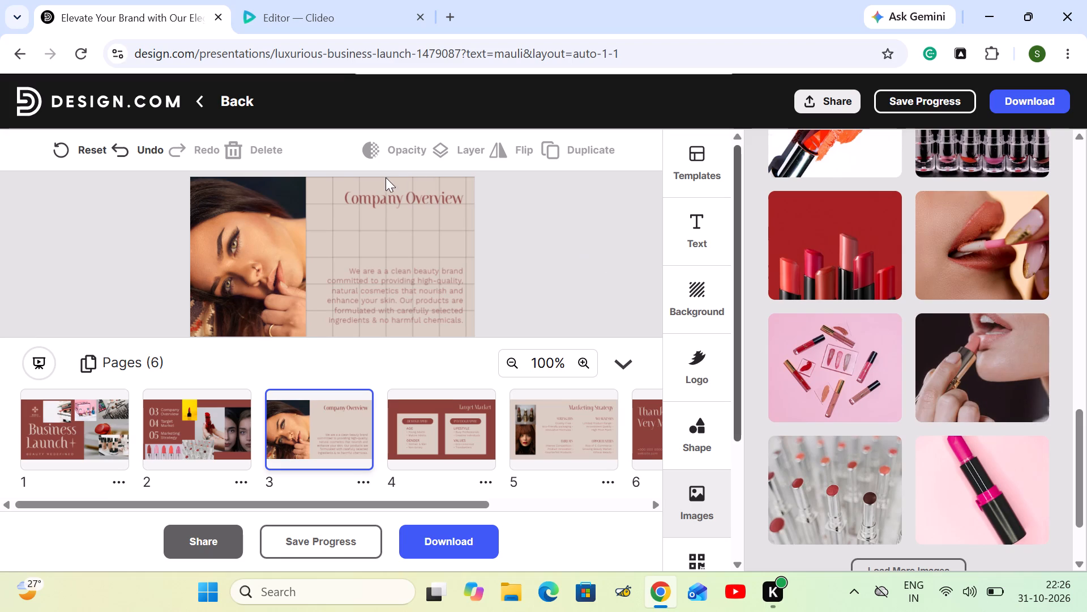
{"action": "left_click", "coordinate": [382, 215]}
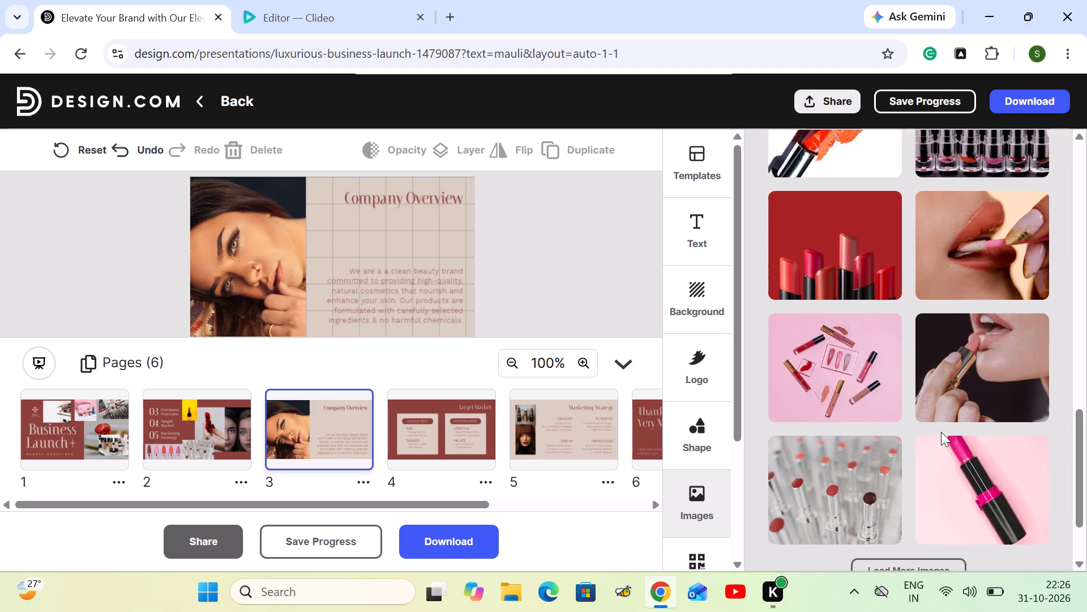
{"action": "left_click", "coordinate": [983, 363]}
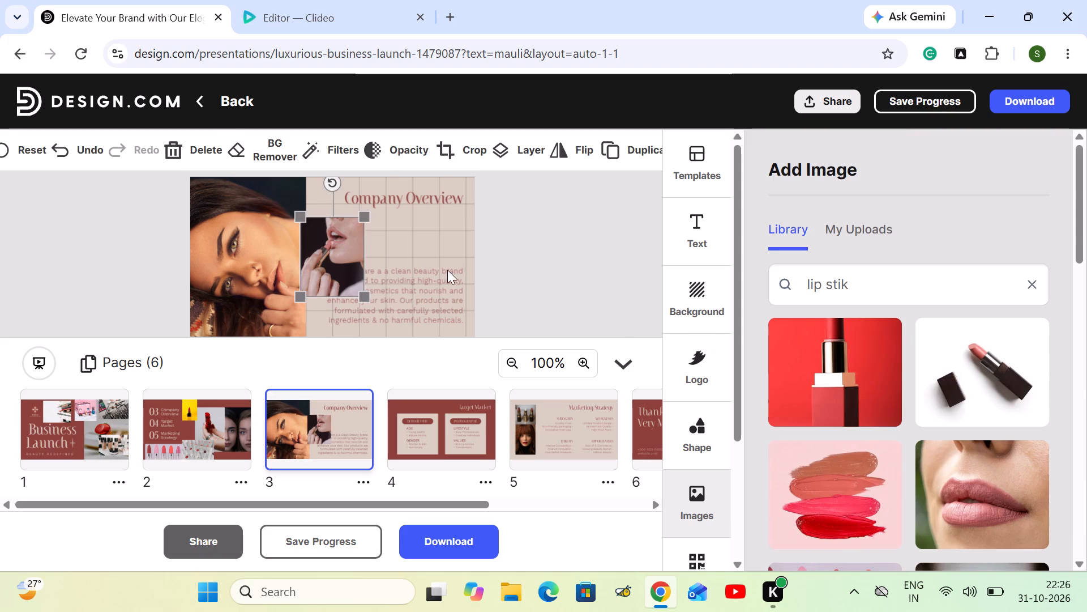
Shrink the lipstick application photo and place it near the slide's right edge, between the title and the body text.
{"action": "left_click_drag", "start_coordinate": [346, 228], "coordinate": [421, 218]}
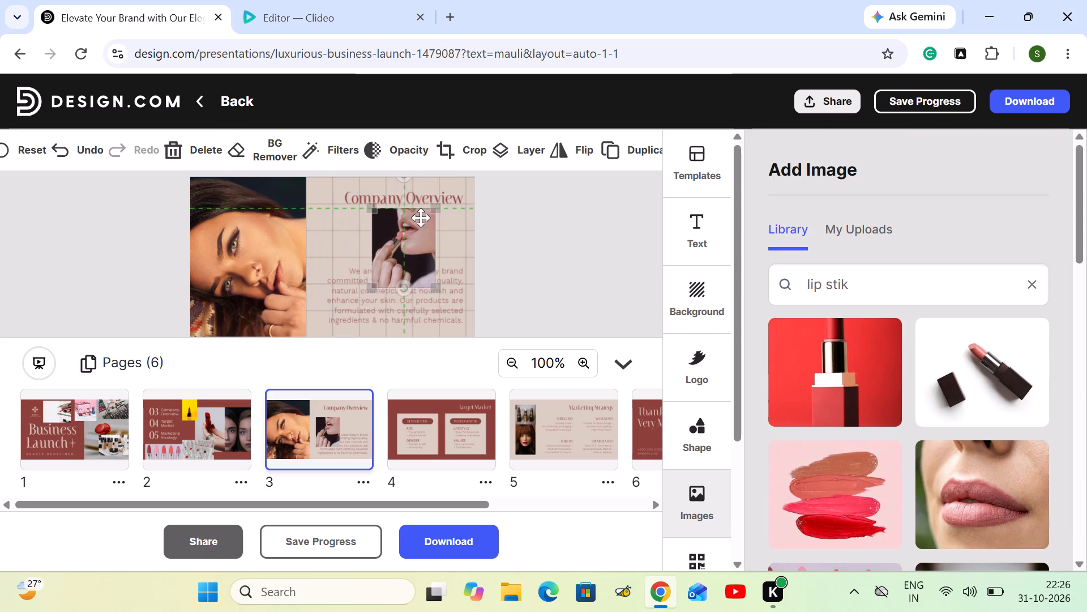
{"action": "left_click_drag", "start_coordinate": [421, 218], "coordinate": [425, 221]}
{"action": "left_click_drag", "start_coordinate": [443, 287], "coordinate": [436, 271]}
{"action": "left_click_drag", "start_coordinate": [422, 242], "coordinate": [481, 248]}
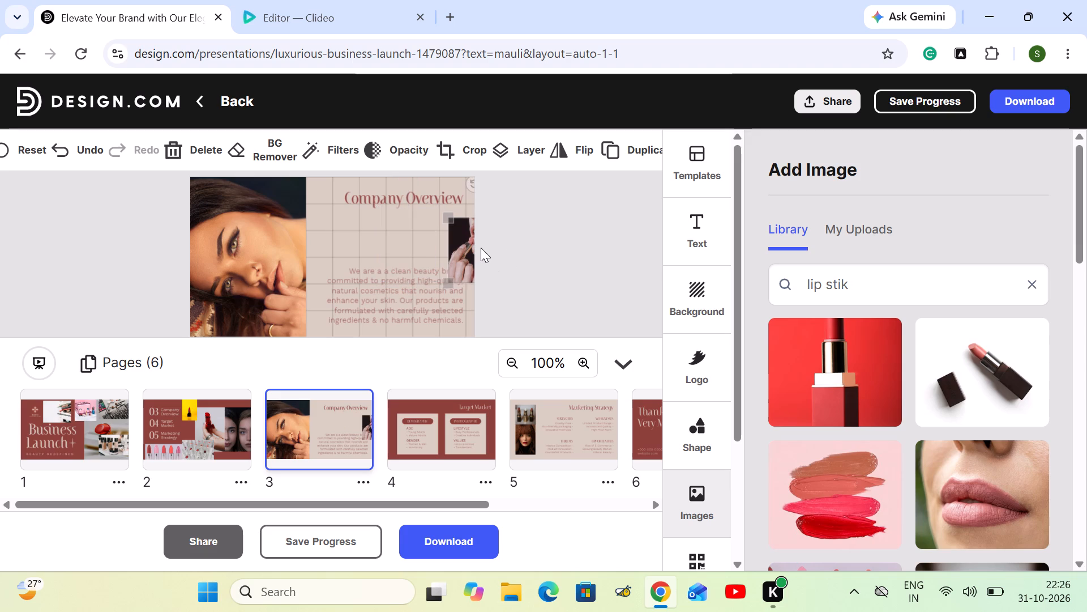
{"action": "left_click_drag", "start_coordinate": [481, 248], "coordinate": [461, 237]}
Shift the "Company Overview" title slightly upward so it sits just above the lipstick application photo.
{"action": "left_click_drag", "start_coordinate": [382, 201], "coordinate": [393, 193]}
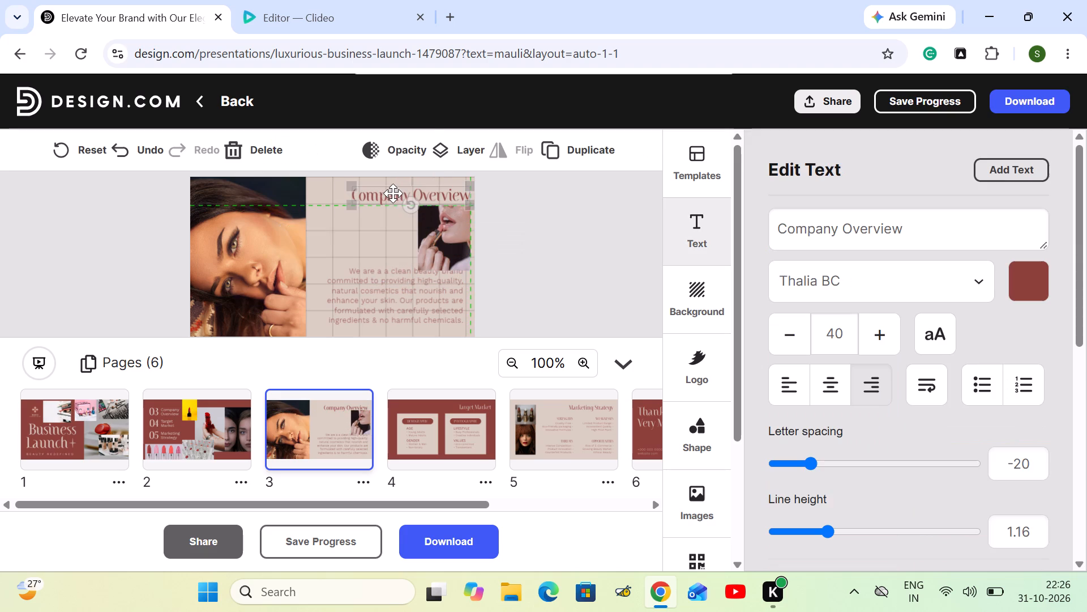
{"action": "left_click_drag", "start_coordinate": [393, 193], "coordinate": [394, 188]}
{"action": "left_click_drag", "start_coordinate": [405, 197], "coordinate": [408, 185]}
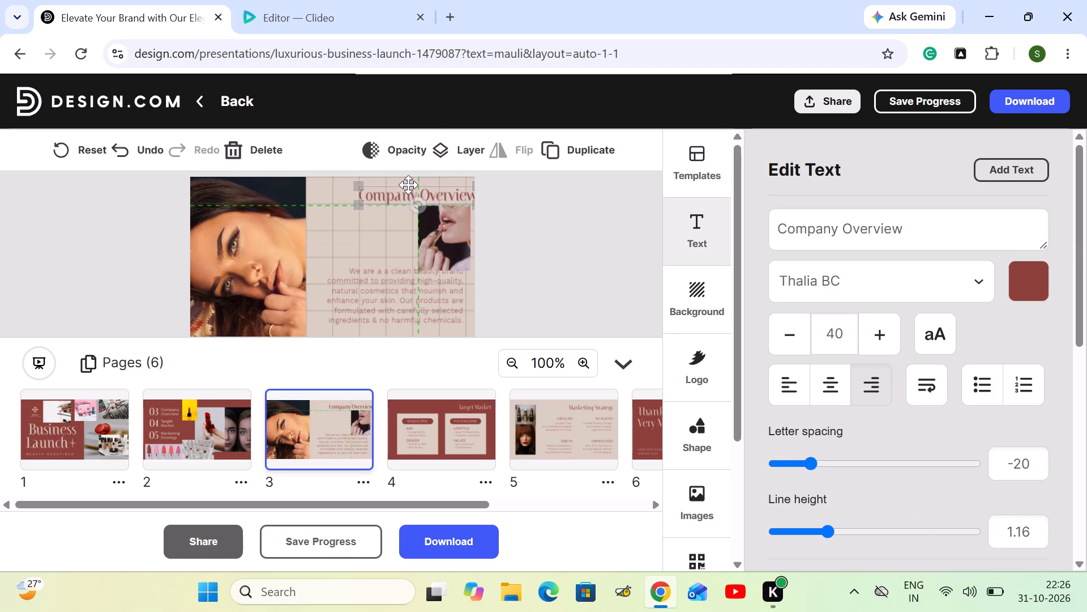
{"action": "left_click_drag", "start_coordinate": [408, 185], "coordinate": [390, 186]}
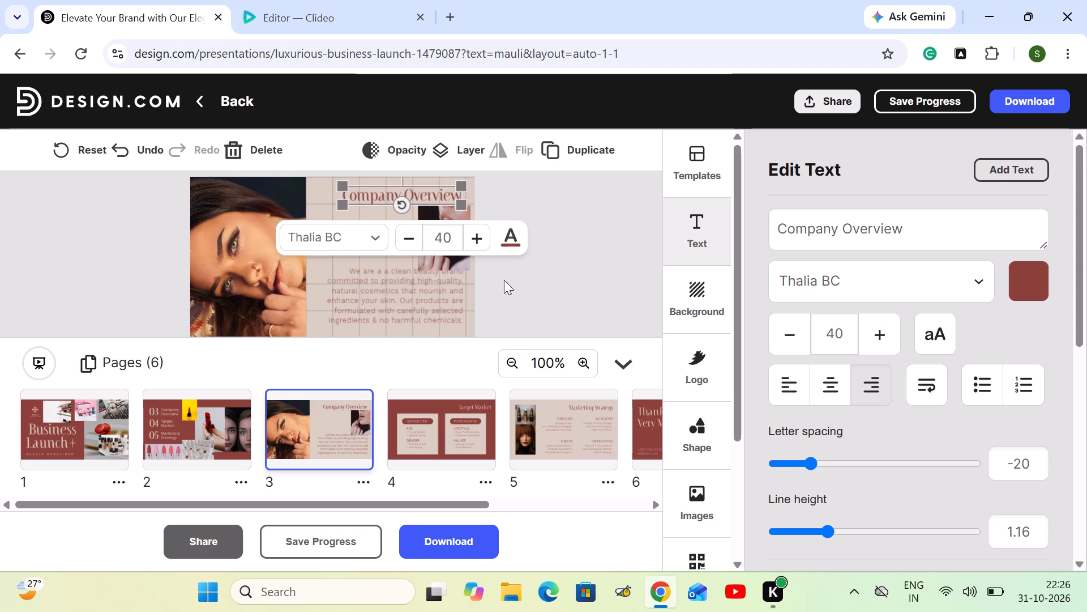
{"action": "left_click", "coordinate": [508, 282]}
{"action": "left_click", "coordinate": [333, 268]}
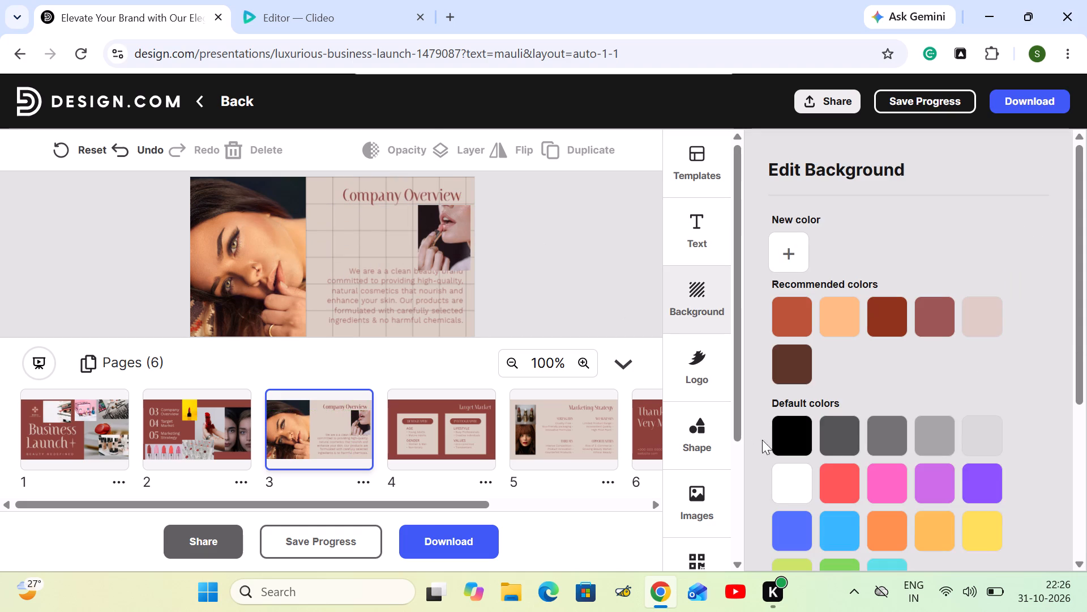
Add the library close-up photo of natural pink lips with a green background to the Company Overview slide.
{"action": "left_click", "coordinate": [697, 484]}
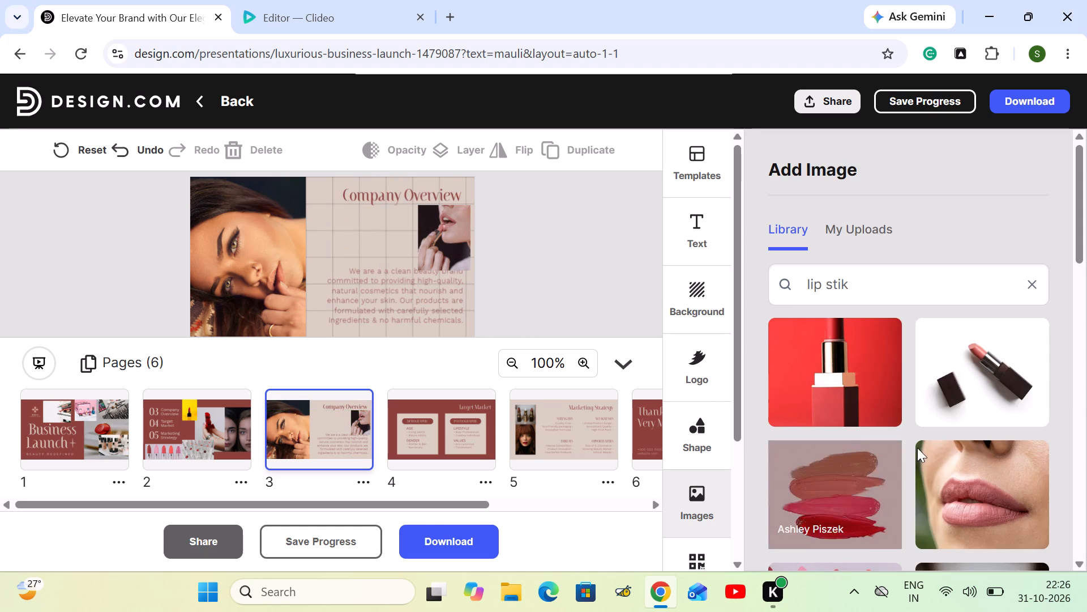
{"action": "scroll", "coordinate": [949, 440], "scroll_direction": "down", "scroll_amount": 3}
{"action": "scroll", "coordinate": [952, 436], "scroll_direction": "up", "scroll_amount": 1}
{"action": "left_click", "coordinate": [998, 331]}
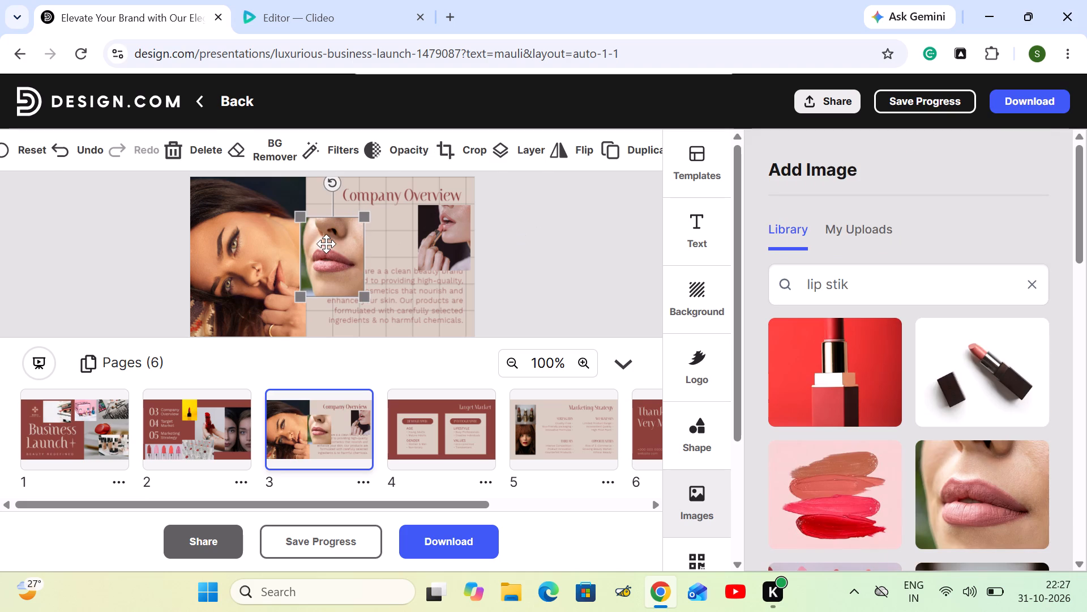
Place the close-up lips photo at the slide's top edge, overlapping the upper right corner of the woman's portrait.
{"action": "left_click_drag", "start_coordinate": [326, 244], "coordinate": [280, 201]}
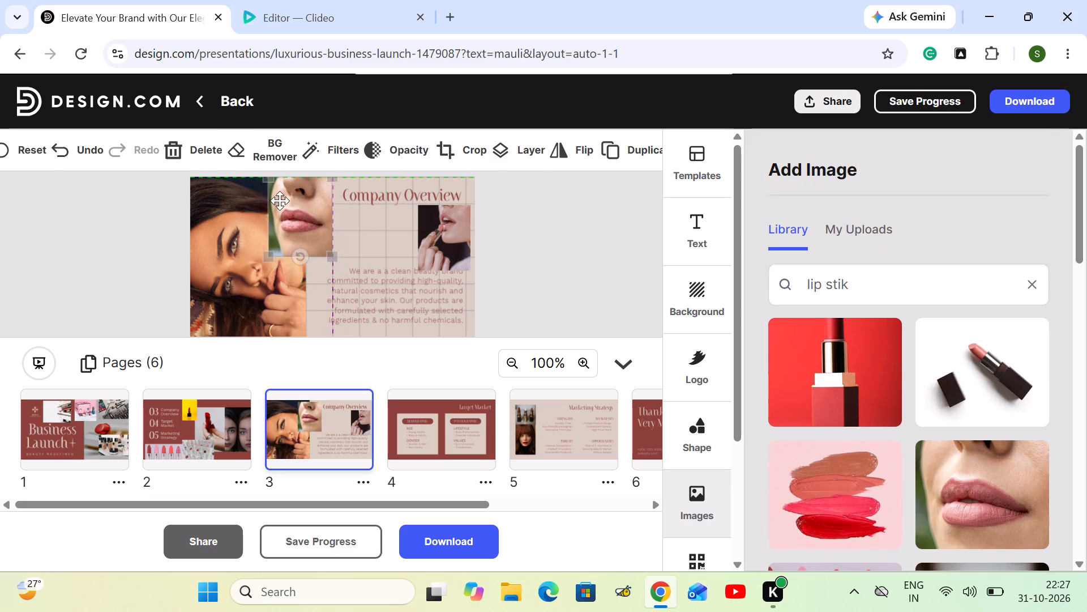
{"action": "left_click_drag", "start_coordinate": [280, 201], "coordinate": [316, 193]}
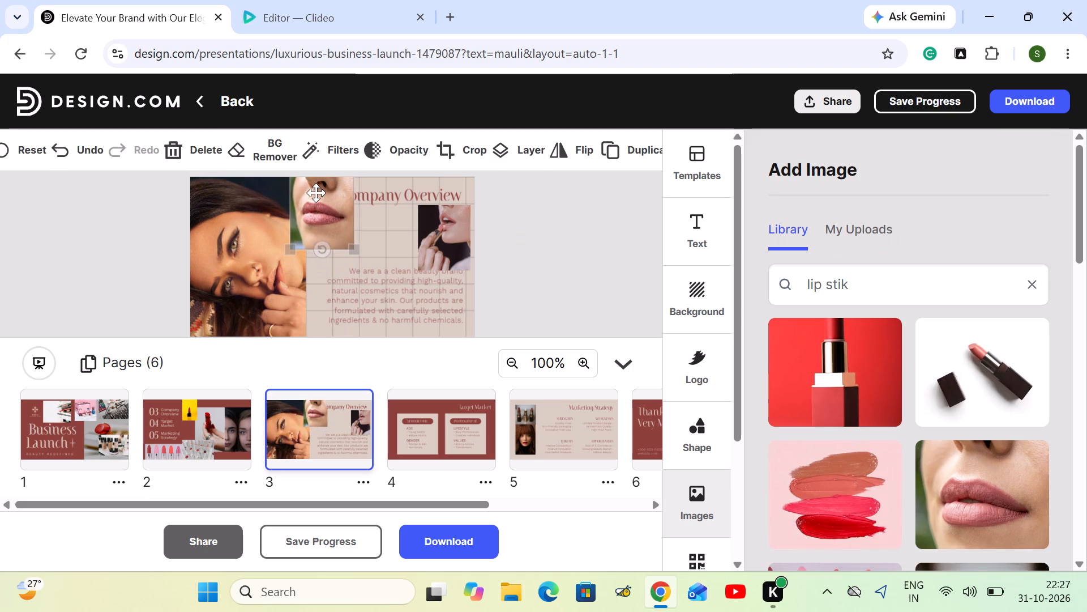
{"action": "left_click_drag", "start_coordinate": [316, 193], "coordinate": [314, 189]}
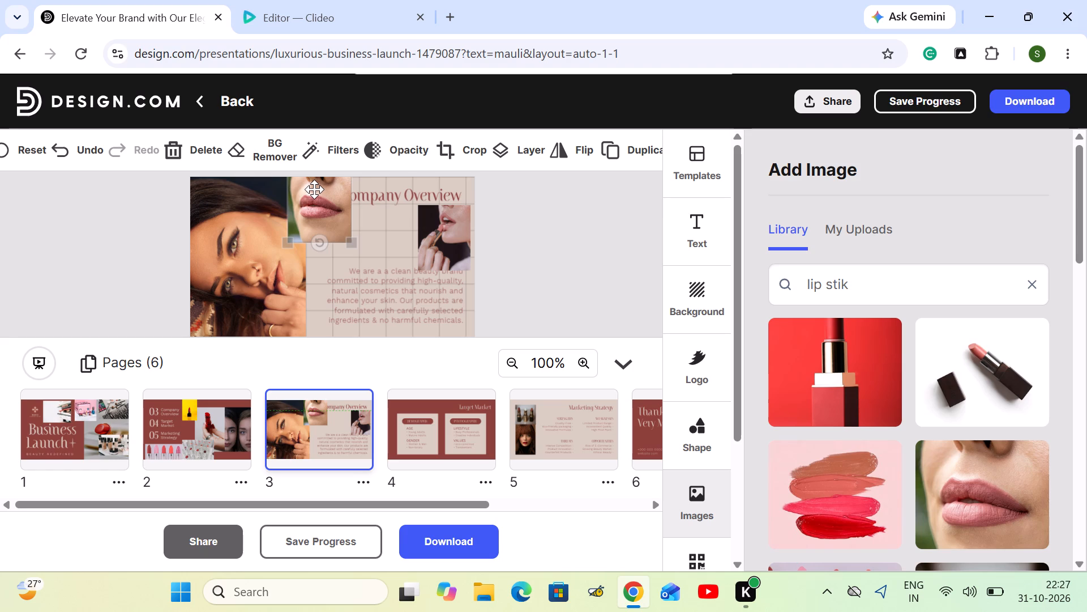
{"action": "left_click_drag", "start_coordinate": [314, 189], "coordinate": [314, 188]}
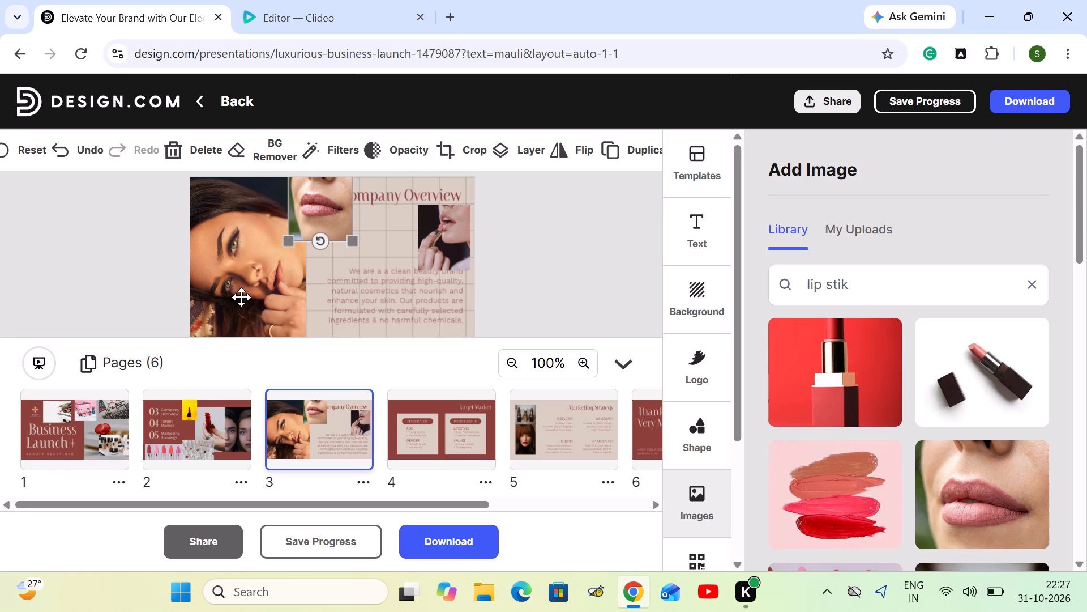
{"action": "left_click", "coordinate": [241, 297]}
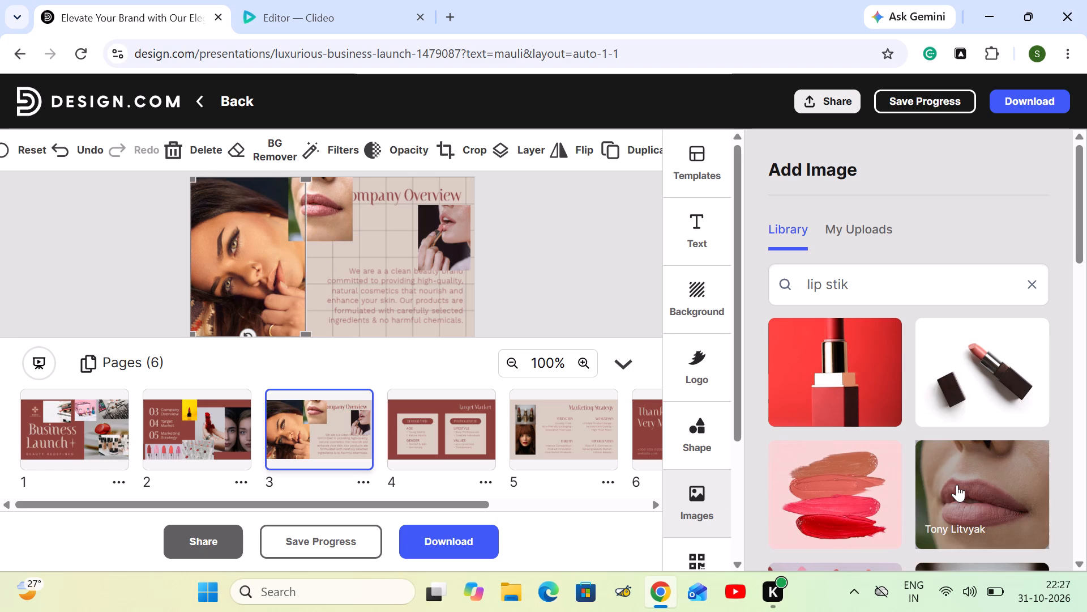
Load more lipstick images and add the photo of pink lips with a black lipstick pencil to the Company Overview slide.
{"action": "scroll", "coordinate": [960, 494], "scroll_direction": "down", "scroll_amount": 11}
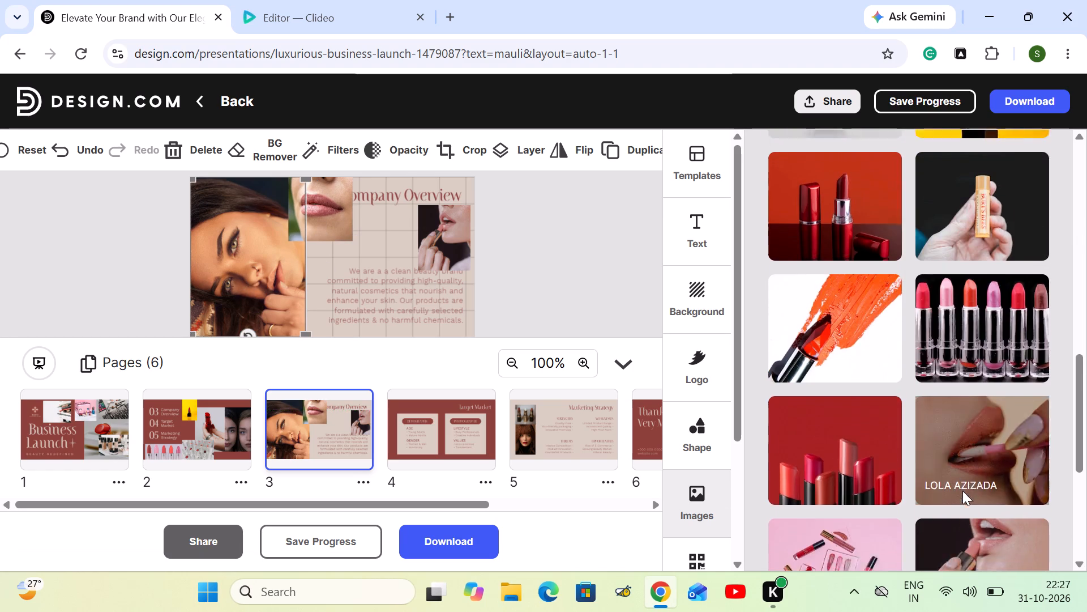
{"action": "scroll", "coordinate": [962, 491], "scroll_direction": "down", "scroll_amount": 7}
{"action": "left_click", "coordinate": [942, 462]}
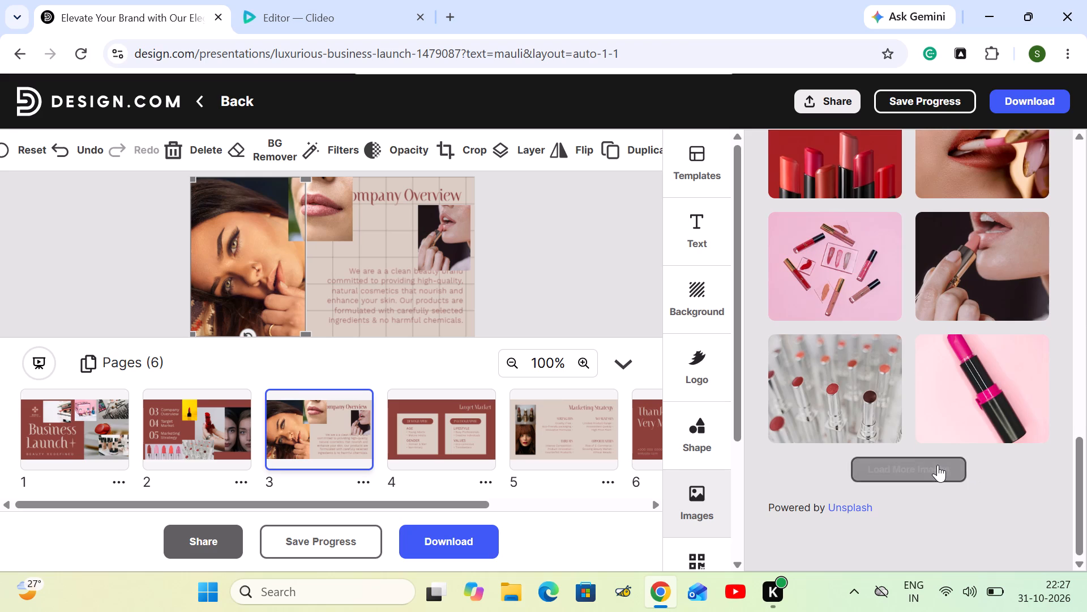
{"action": "scroll", "coordinate": [937, 467], "scroll_direction": "down", "scroll_amount": 4}
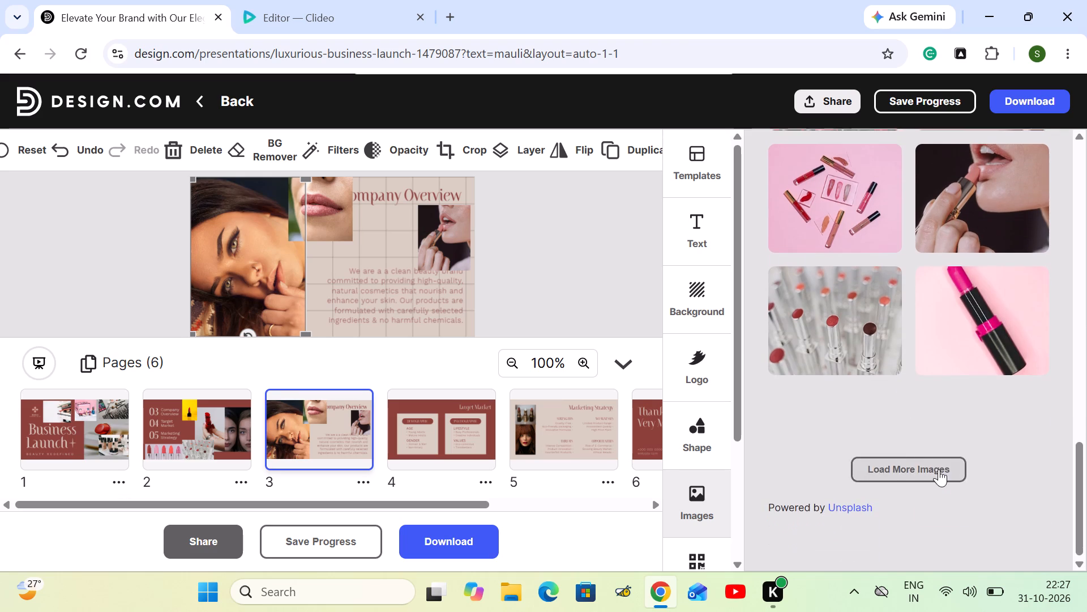
{"action": "scroll", "coordinate": [939, 469], "scroll_direction": "down", "scroll_amount": 8}
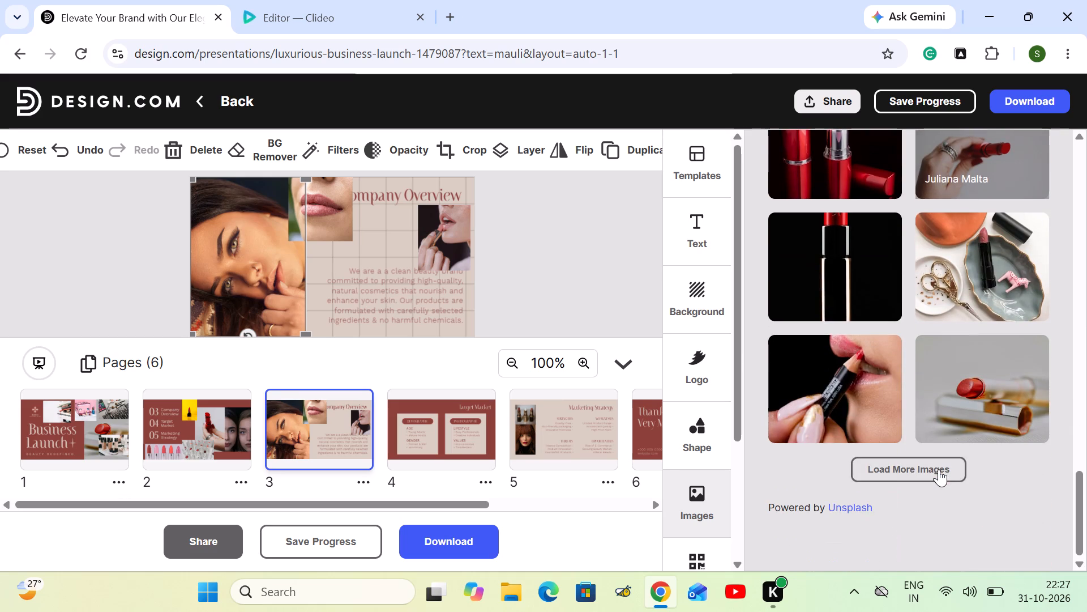
{"action": "scroll", "coordinate": [939, 469], "scroll_direction": "down", "scroll_amount": 1}
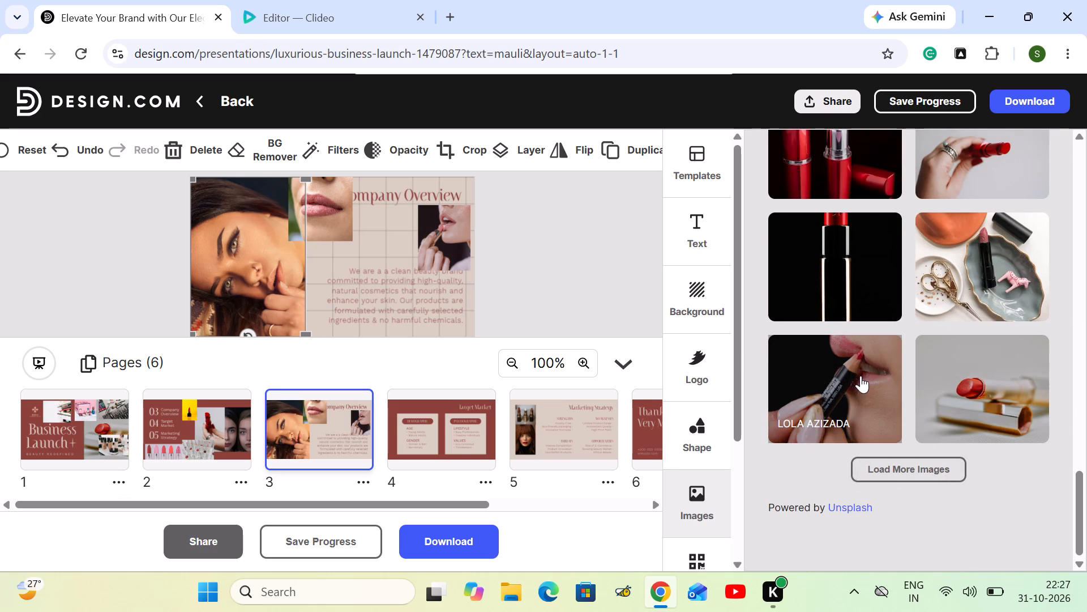
{"action": "left_click", "coordinate": [863, 378]}
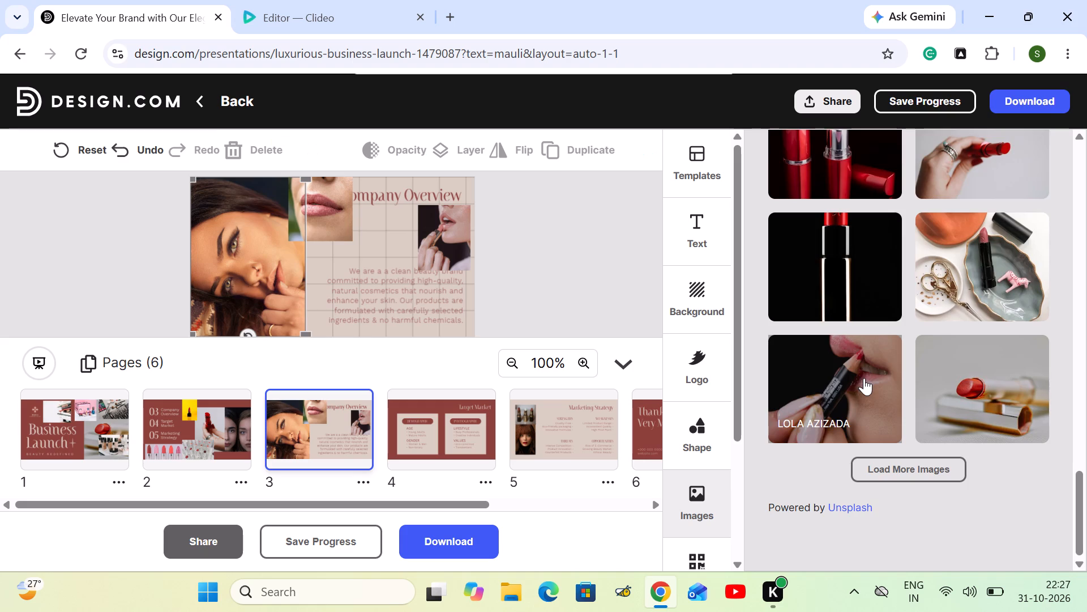
Move the photo of pink lips with the black lipstick pencil to the slide's bottom edge, directly beside the woman's portrait.
{"action": "left_click_drag", "start_coordinate": [334, 265], "coordinate": [339, 272]}
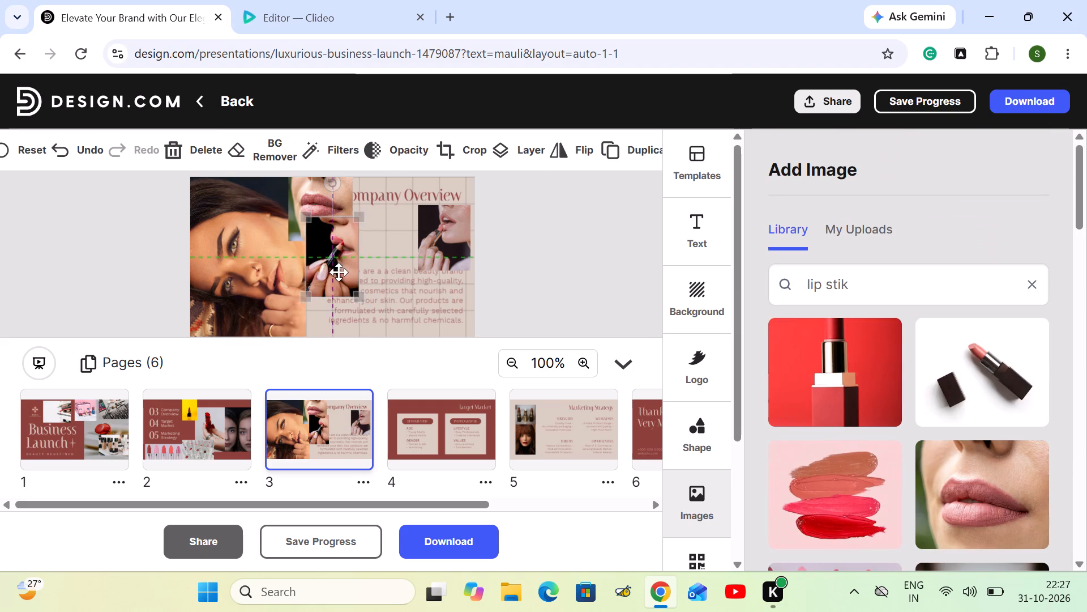
{"action": "left_click_drag", "start_coordinate": [339, 272], "coordinate": [332, 320]}
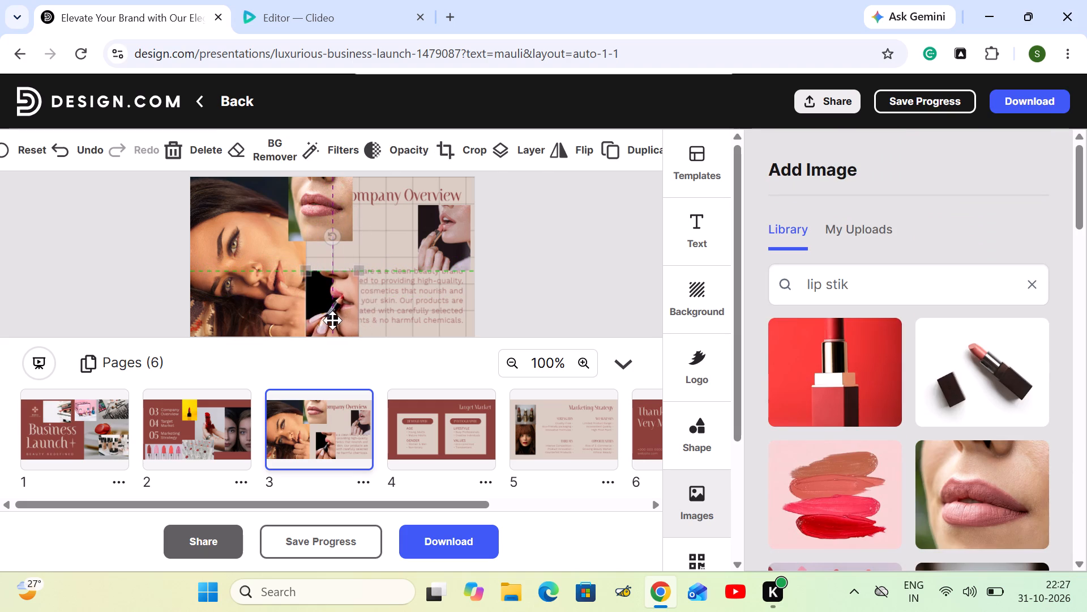
{"action": "left_click_drag", "start_coordinate": [332, 320], "coordinate": [332, 320]}
Move the close-up lips photo up and left so it clears the "Company Overview" title.
{"action": "left_click_drag", "start_coordinate": [334, 216], "coordinate": [333, 221]}
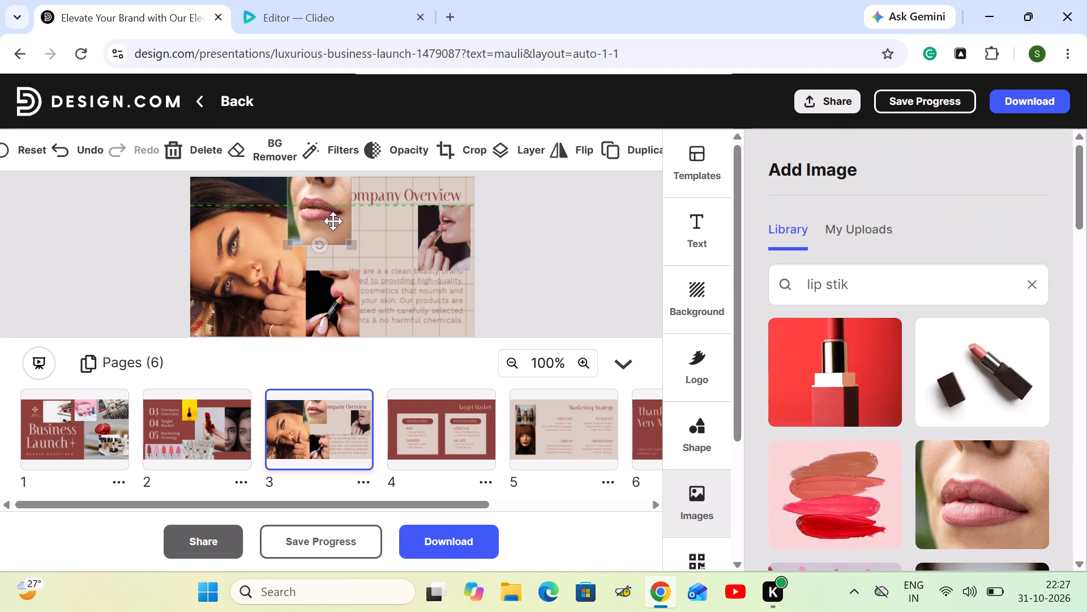
{"action": "left_click_drag", "start_coordinate": [333, 221], "coordinate": [322, 207]}
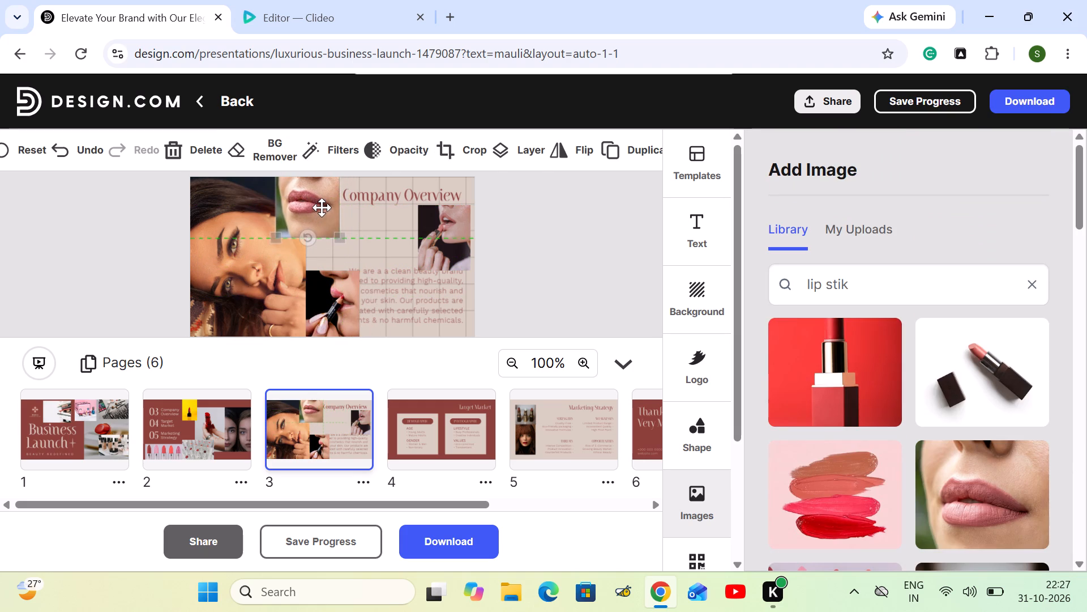
{"action": "left_click_drag", "start_coordinate": [322, 207], "coordinate": [319, 204]}
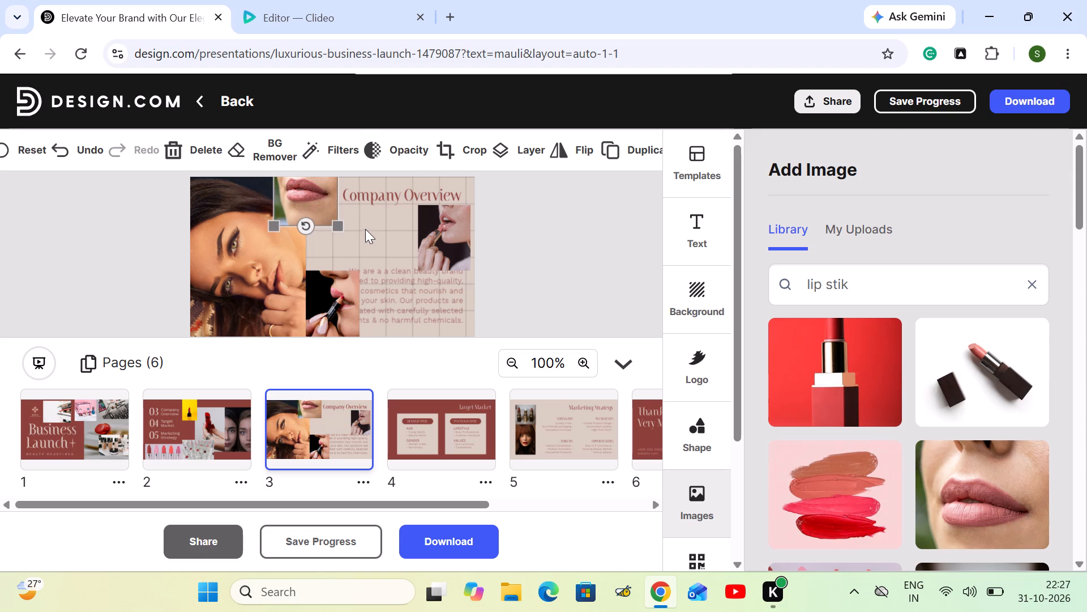
Add a new text reading "lipstik" directly below the "Company Overview" title.
{"action": "left_click", "coordinate": [366, 229]}
{"action": "left_click", "coordinate": [709, 244]}
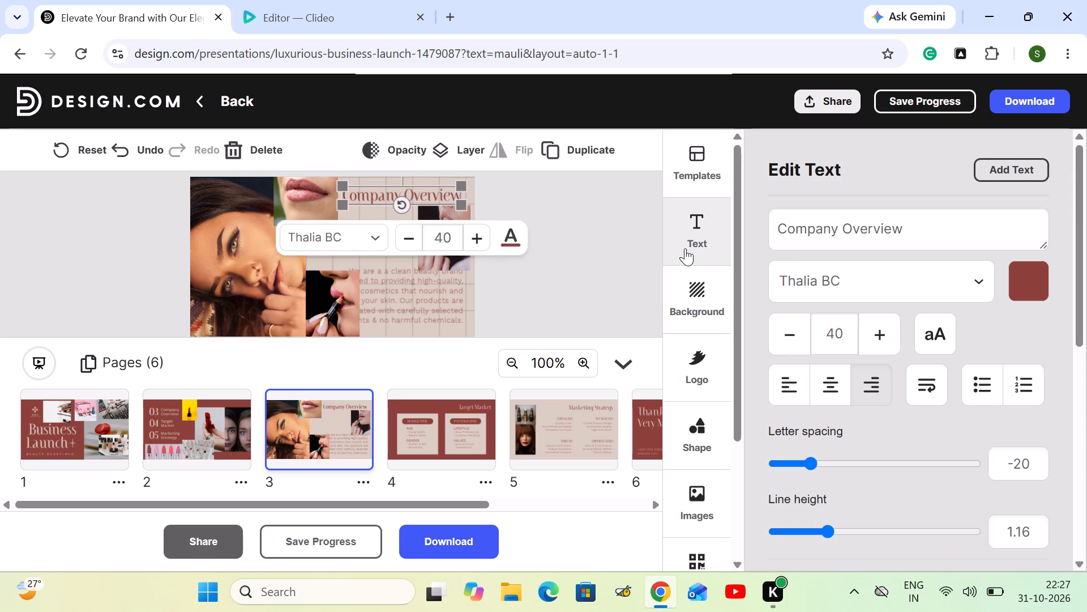
{"action": "left_click", "coordinate": [1013, 169]}
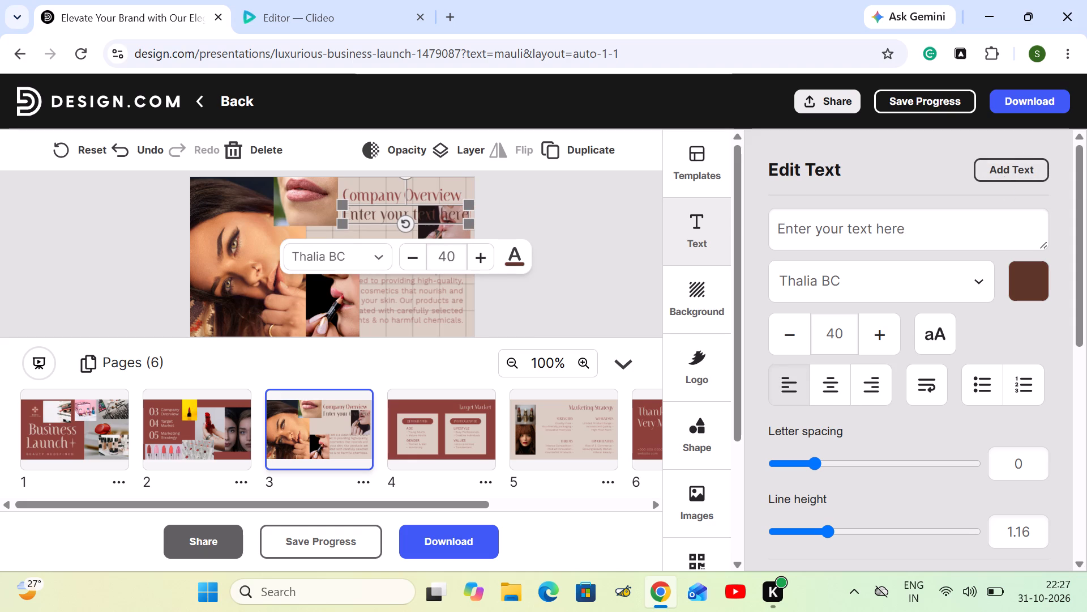
{"action": "left_click", "coordinate": [949, 213]}
{"action": "key", "text": "BackSpace"}
{"action": "key", "text": "BackSpace"}
{"action": "key", "text": "BackSpace"}
{"action": "key", "text": "BackSpace"}
{"action": "key", "text": "BackSpace"}
{"action": "key", "text": "BackSpace"}
{"action": "key", "text": "BackSpace"}
{"action": "key", "text": "BackSpace"}
{"action": "key", "text": "BackSpace"}
{"action": "key", "text": "BackSpace"}
{"action": "key", "text": "BackSpace"}
{"action": "key", "text": "BackSpace"}
{"action": "key", "text": "BackSpace"}
{"action": "key", "text": "BackSpace"}
{"action": "key", "text": "BackSpace"}
{"action": "key", "text": "BackSpace"}
{"action": "key", "text": "BackSpace"}
{"action": "key", "text": "BackSpace"}
{"action": "key", "text": "BackSpace"}
{"action": "key", "text": "BackSpace"}
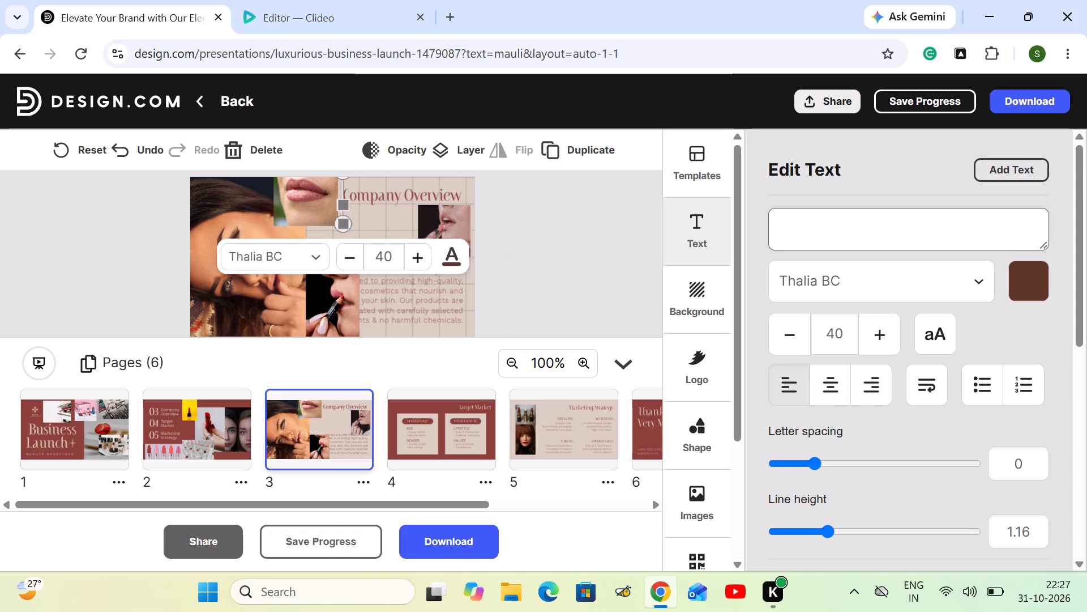
{"action": "type", "text": "lip"}
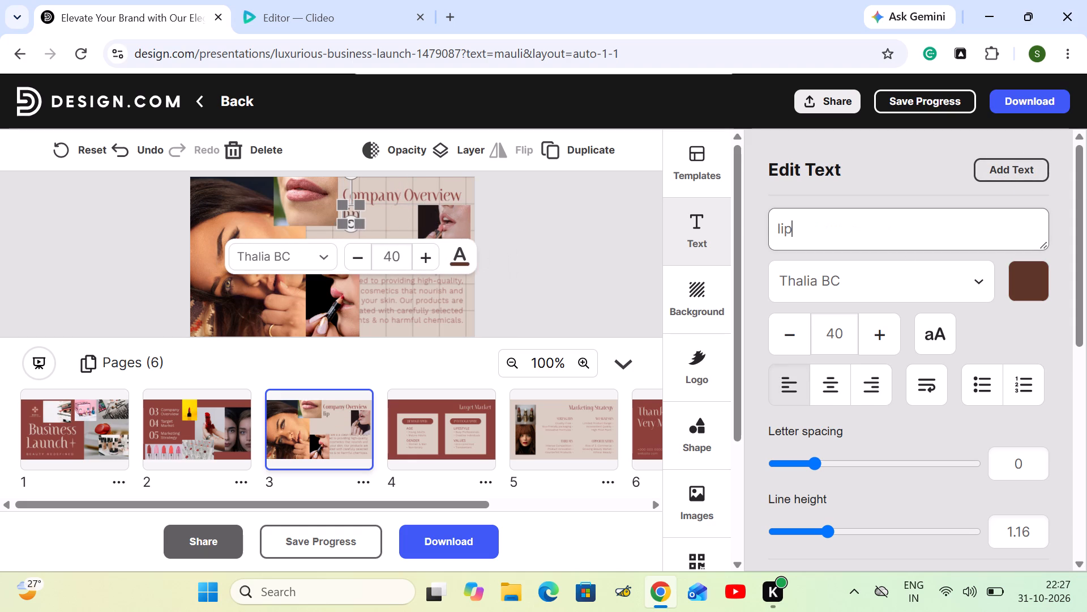
{"action": "type", "text": "stik"}
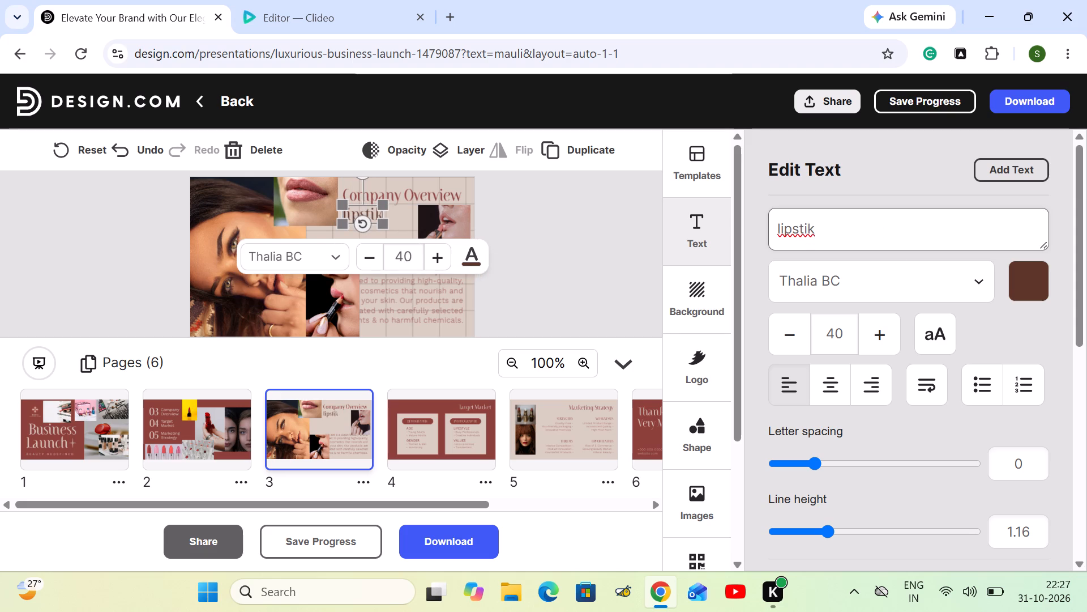
{"action": "key", "text": "space"}
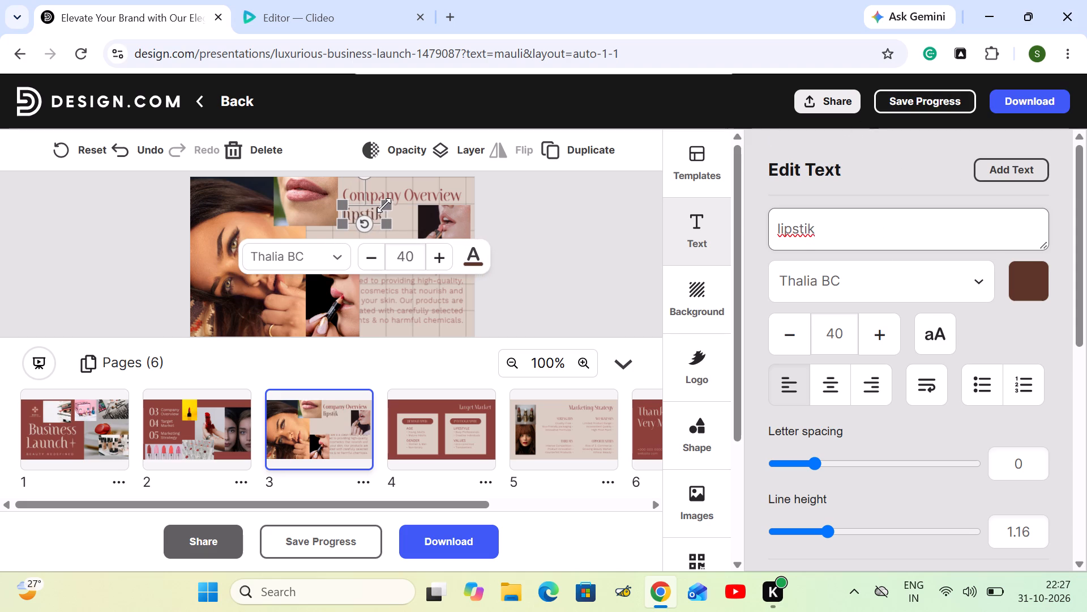
Enlarge the "lipstik" text to about double its size, extending it toward the lipstick application photo.
{"action": "left_click_drag", "start_coordinate": [383, 220], "coordinate": [429, 249]}
Try grey, pink and purple gradient backgrounds on the Company Overview slide and settle on the green-to-teal gradient.
{"action": "left_click", "coordinate": [322, 234]}
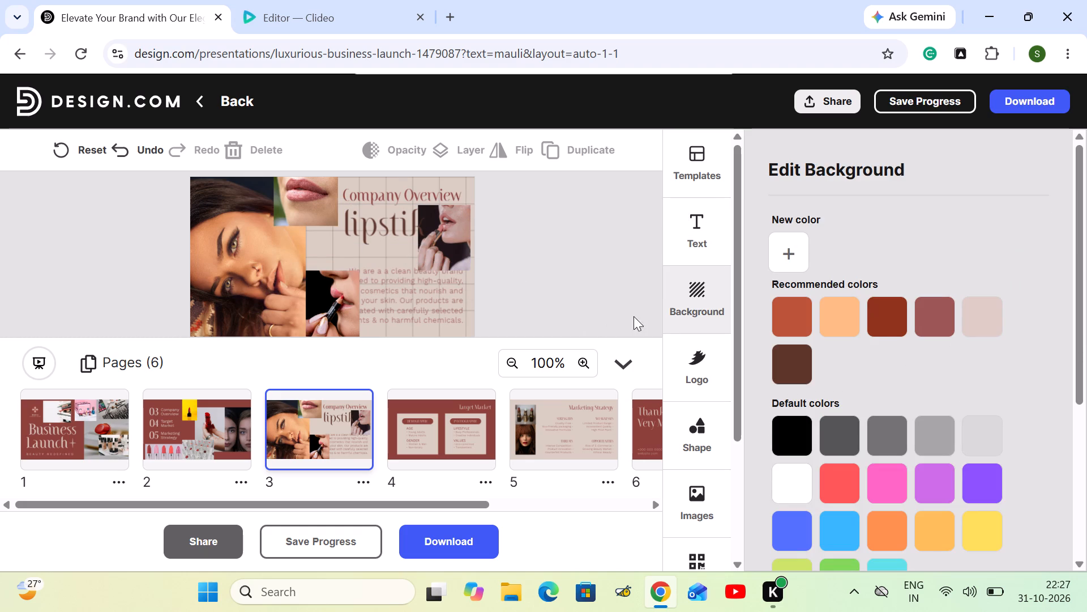
{"action": "left_click", "coordinate": [876, 432]}
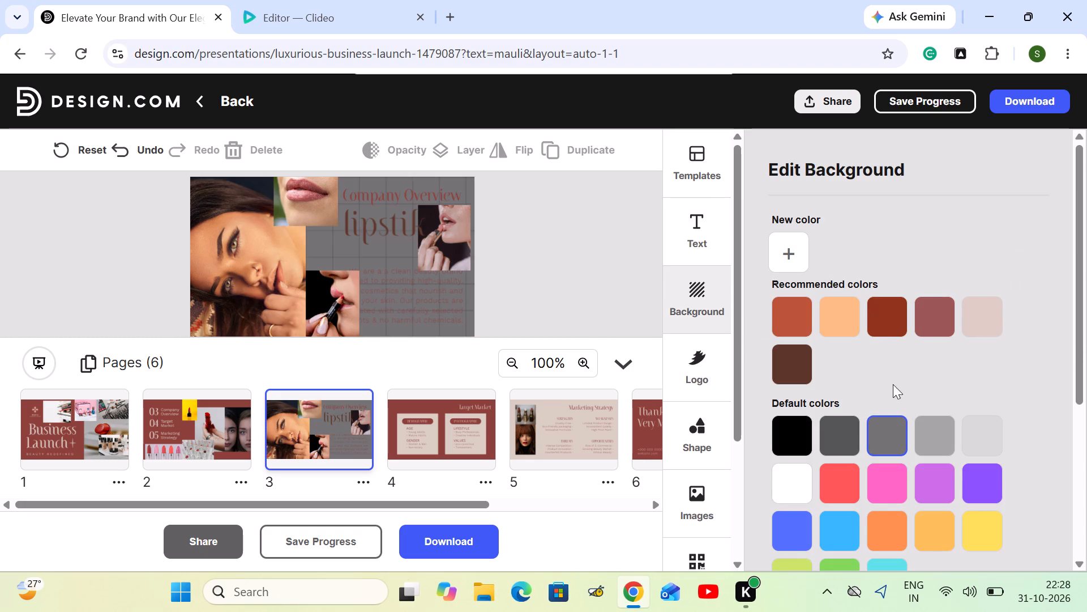
{"action": "left_click", "coordinate": [891, 494]}
{"action": "scroll", "coordinate": [907, 482], "scroll_direction": "down", "scroll_amount": 4}
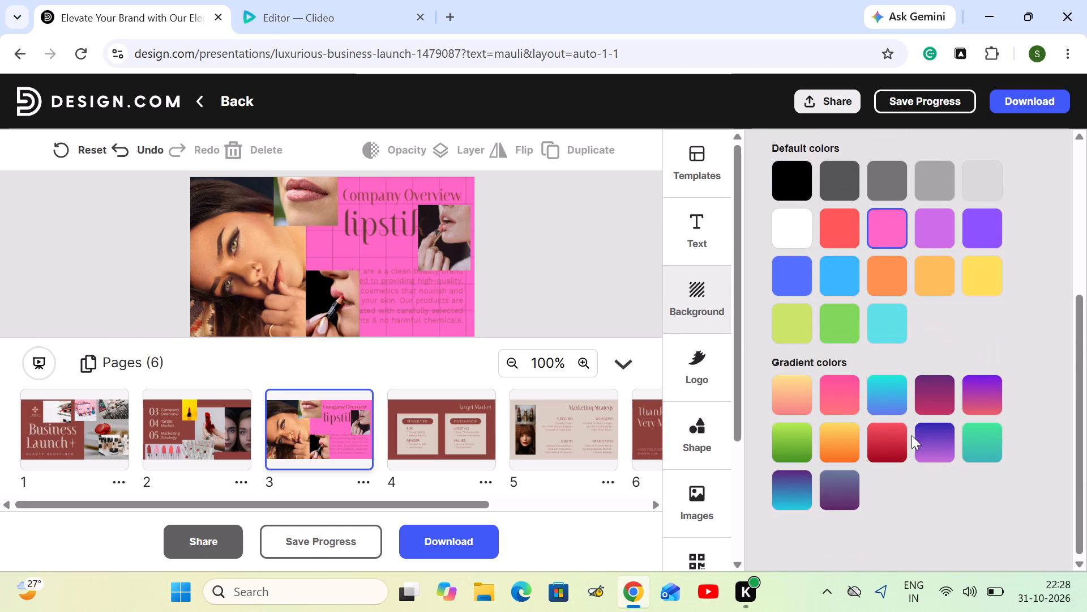
{"action": "left_click", "coordinate": [945, 397]}
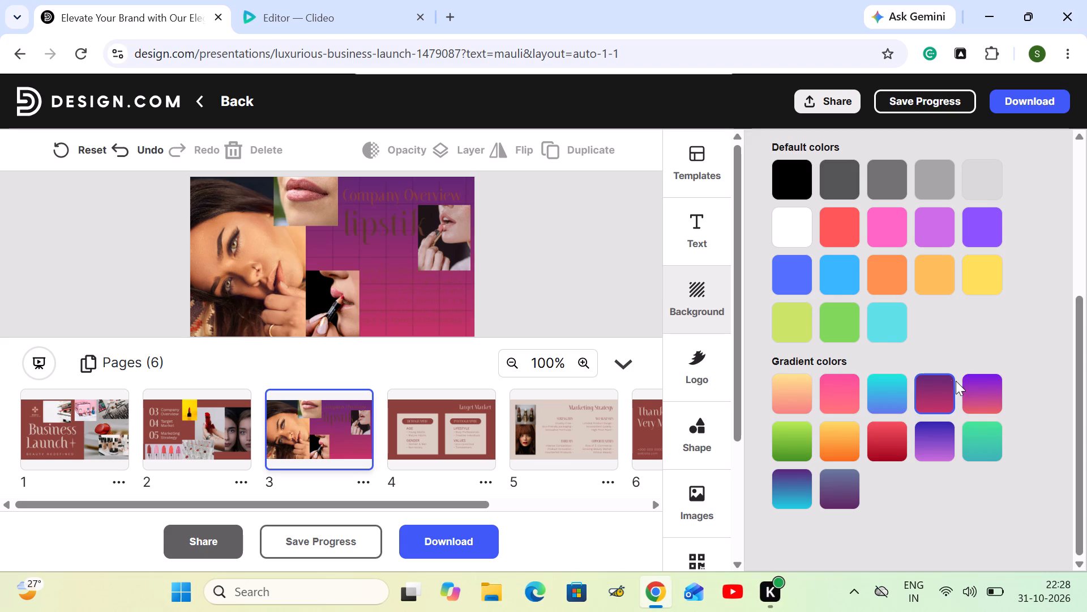
{"action": "left_click", "coordinate": [977, 394]}
{"action": "left_click", "coordinate": [983, 450]}
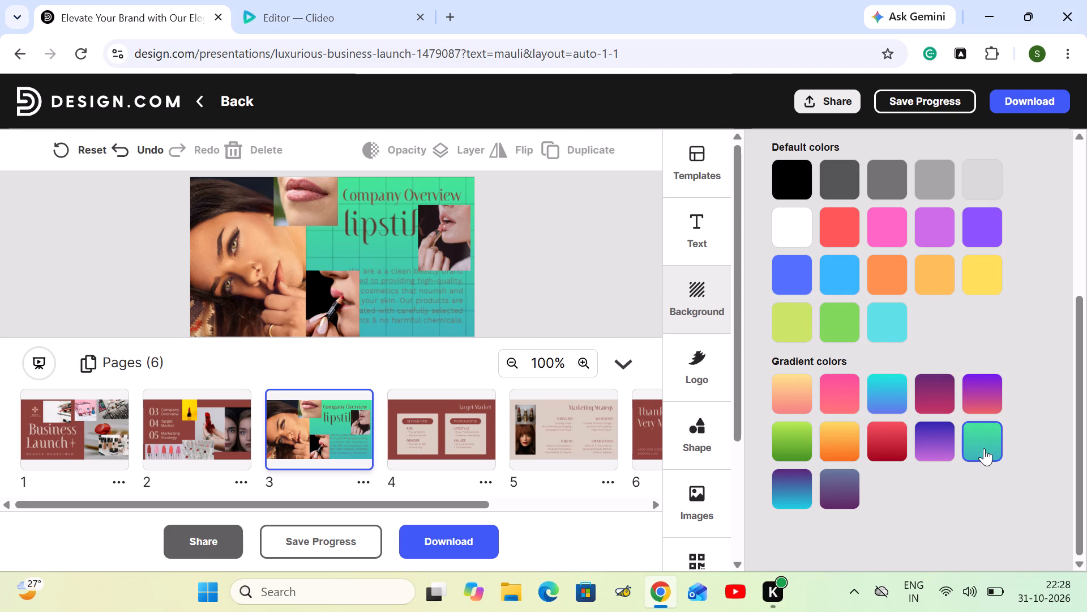
Move the lipstick application photo slightly down and against the slide's right edge, uncovering more of the "lipstik" text.
{"action": "left_click_drag", "start_coordinate": [451, 226], "coordinate": [451, 243]}
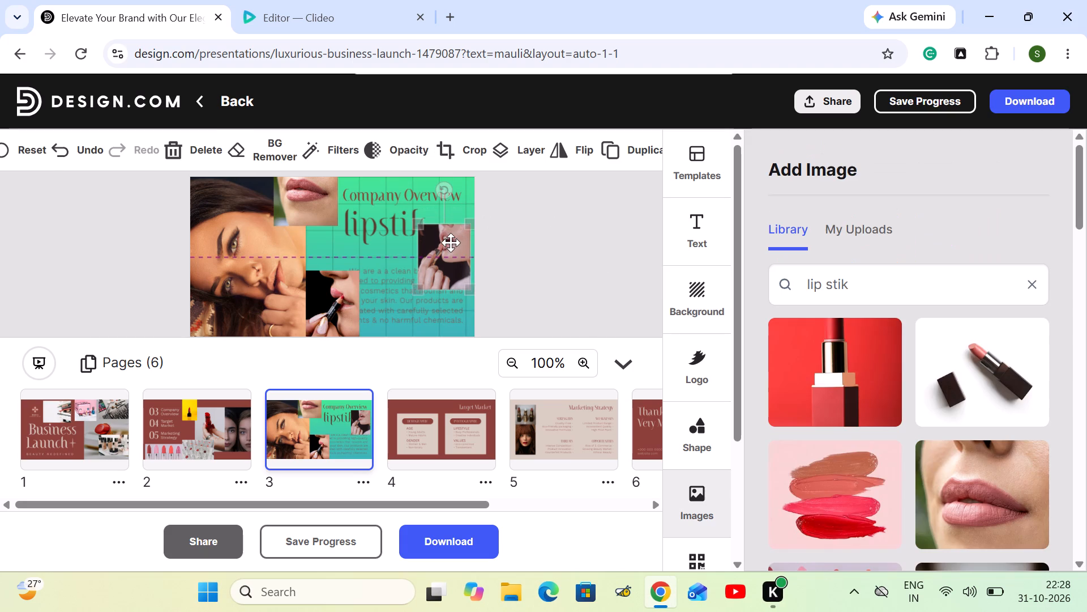
{"action": "left_click_drag", "start_coordinate": [451, 243], "coordinate": [456, 232]}
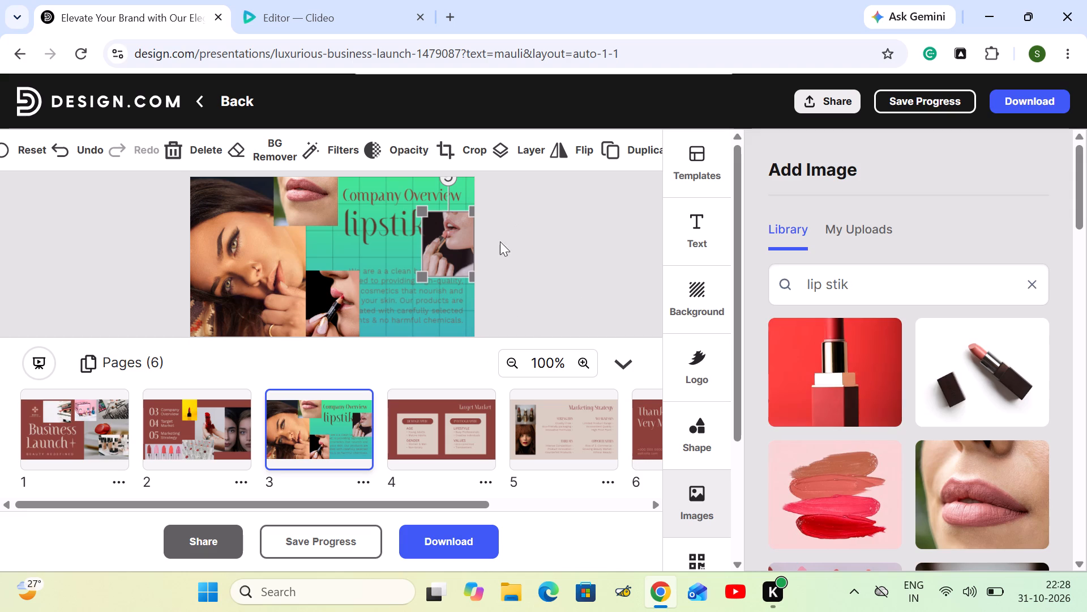
Open the Target Market slide and look through the image library's categories.
{"action": "left_click", "coordinate": [480, 424]}
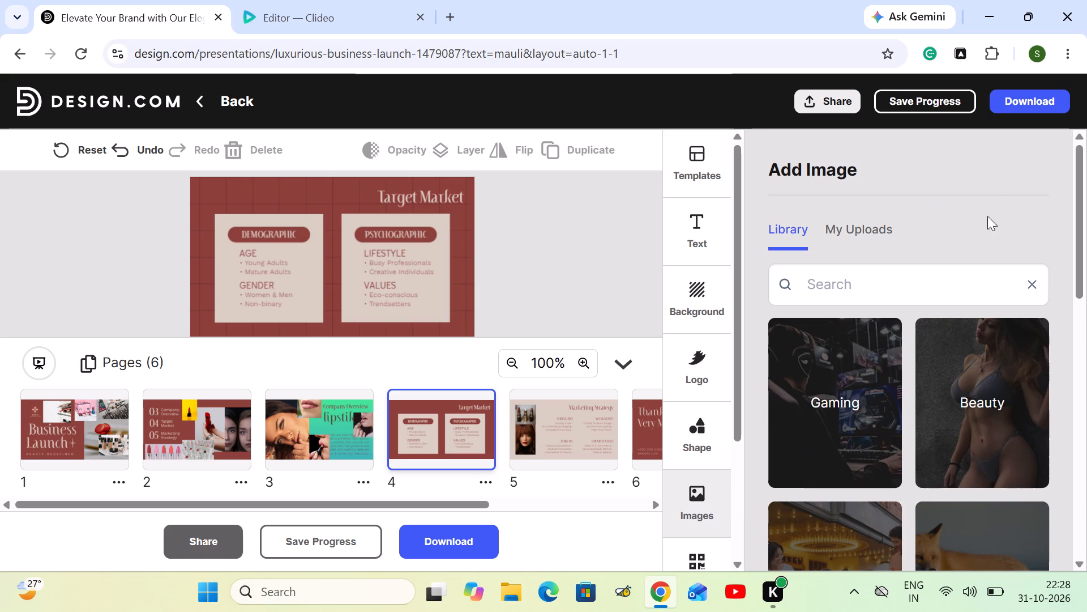
{"action": "scroll", "coordinate": [879, 502], "scroll_direction": "down", "scroll_amount": 5}
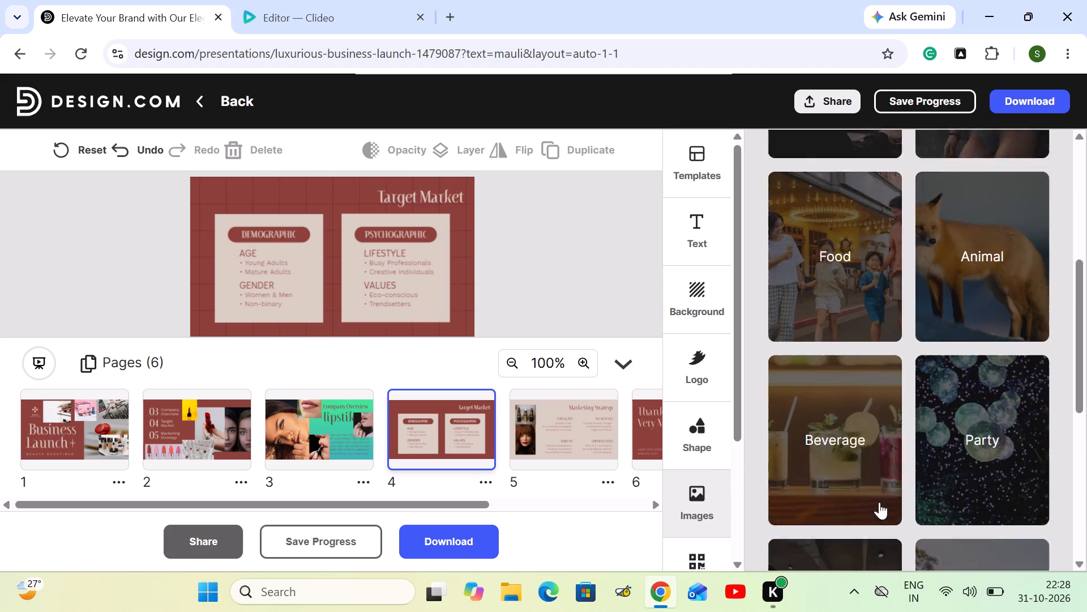
{"action": "scroll", "coordinate": [886, 497], "scroll_direction": "up", "scroll_amount": 8}
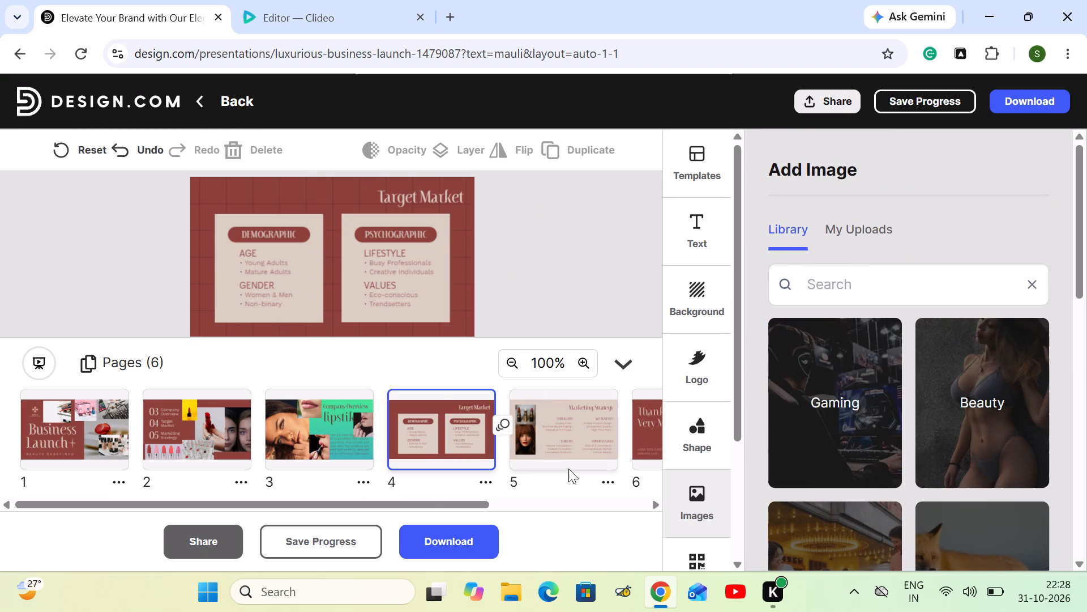
{"action": "scroll", "coordinate": [932, 479], "scroll_direction": "down", "scroll_amount": 5}
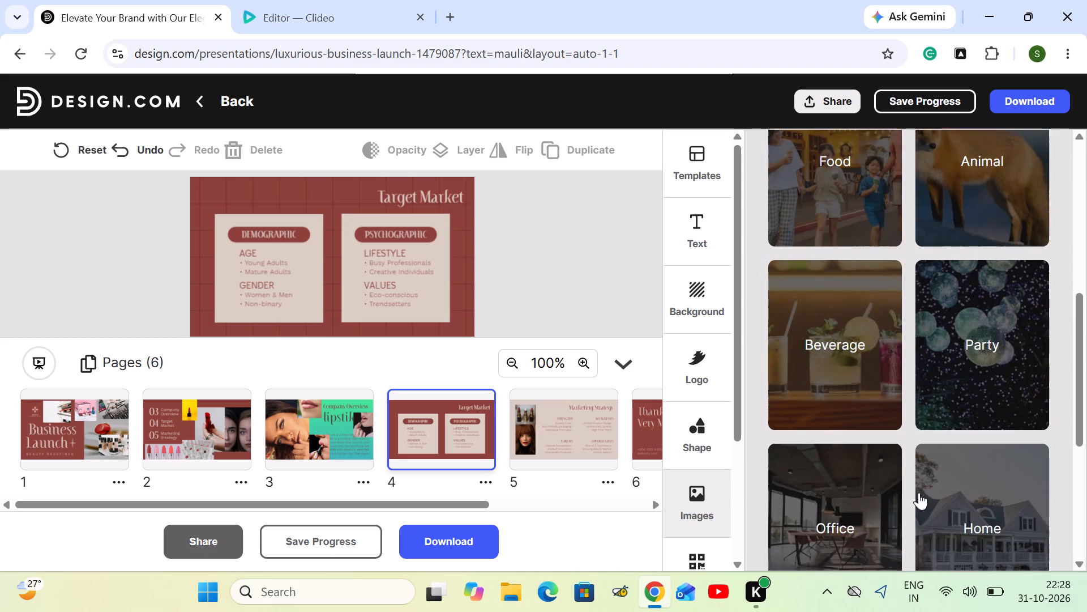
{"action": "scroll", "coordinate": [917, 492], "scroll_direction": "down", "scroll_amount": 10}
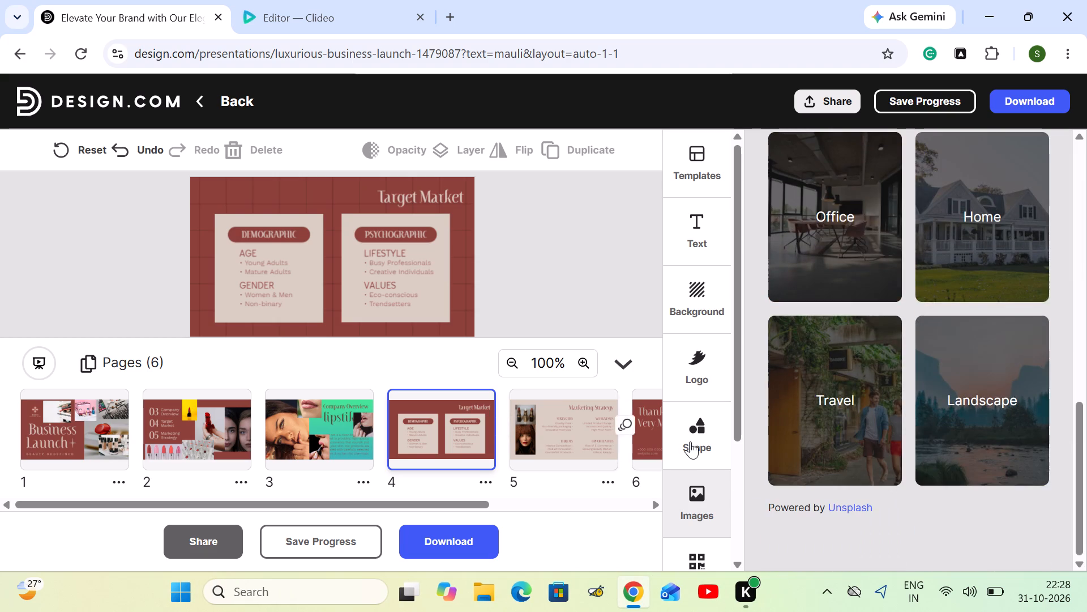
Search the image library for "makeup".
{"action": "left_click", "coordinate": [701, 497]}
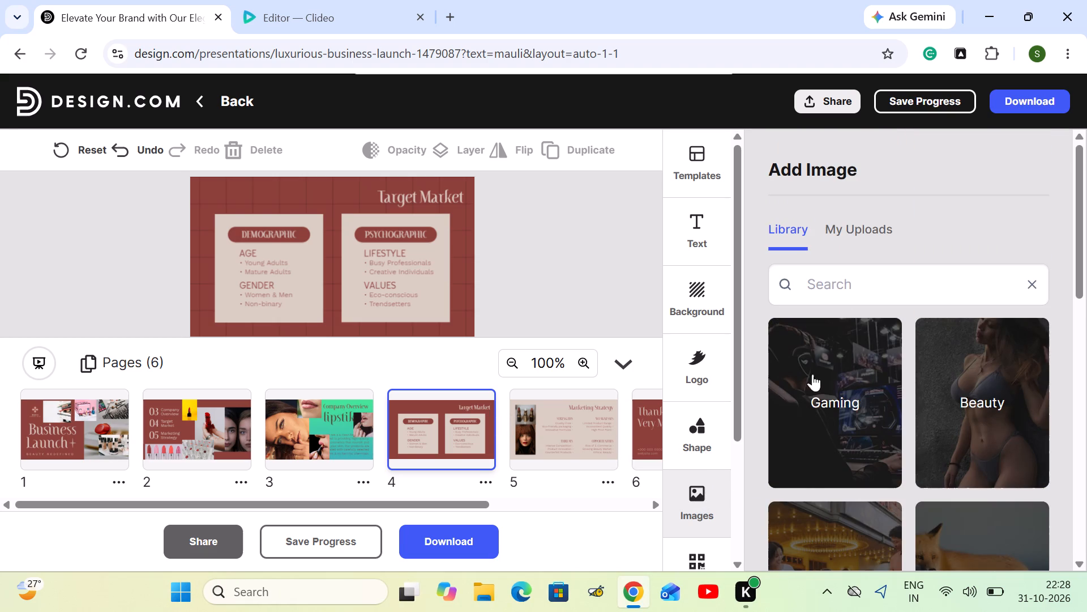
{"action": "left_click", "coordinate": [870, 280]}
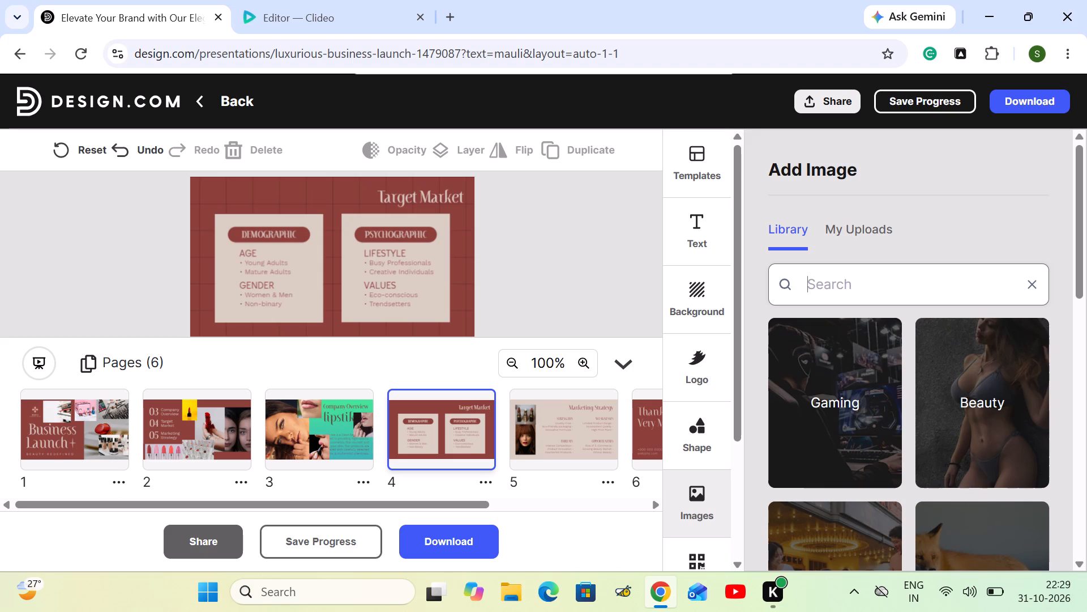
{"action": "key", "text": "m"}
{"action": "key", "text": "e"}
{"action": "key", "text": "k"}
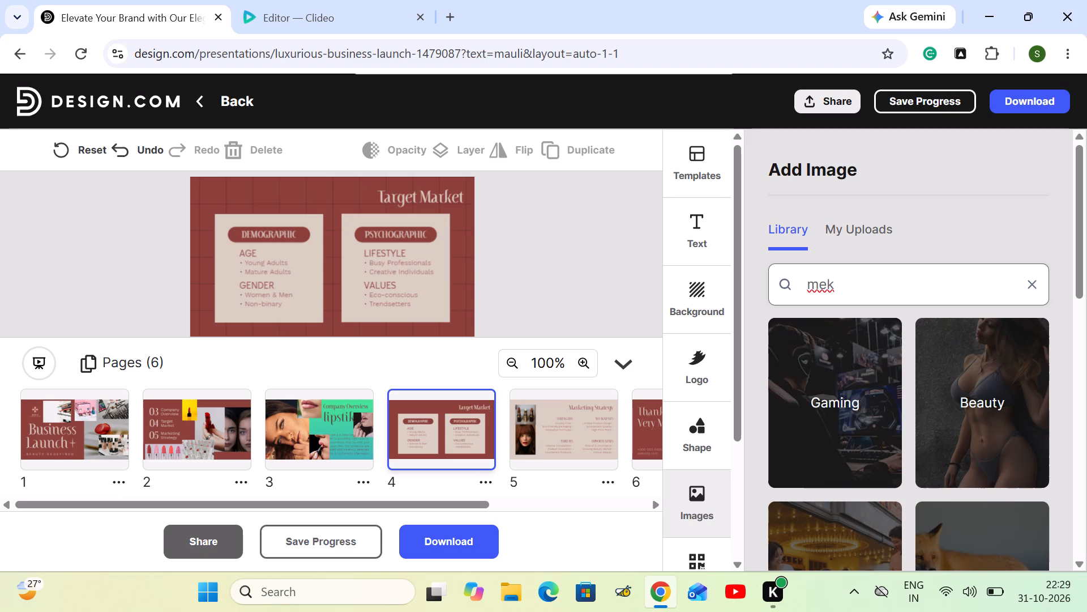
{"action": "type", "text": "eu"}
{"action": "key", "text": "p"}
{"action": "left_click", "coordinate": [841, 282]}
{"action": "key", "text": "BackSpace"}
{"action": "key", "text": "a"}
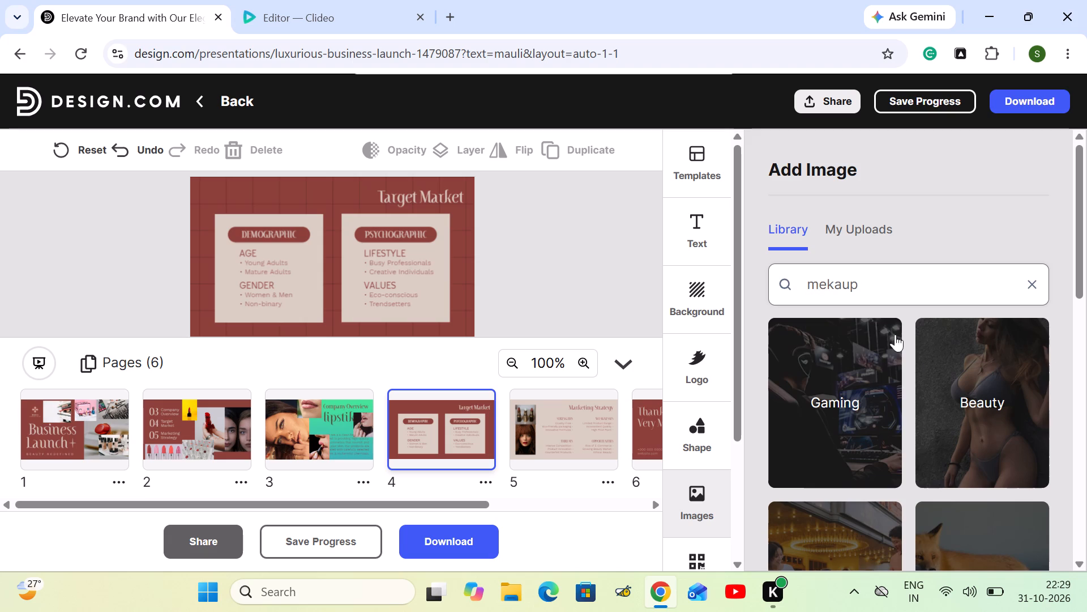
{"action": "left_click", "coordinate": [889, 284]}
{"action": "key", "text": "BackSpace"}
{"action": "key", "text": "BackSpace"}
{"action": "key", "text": "BackSpace"}
{"action": "key", "text": "BackSpace"}
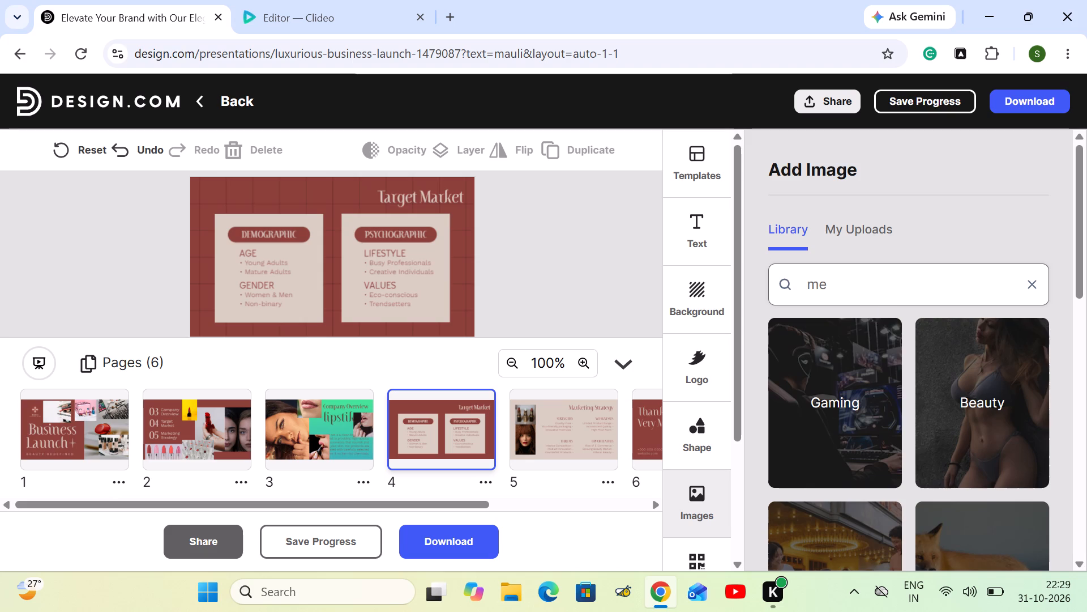
{"action": "key", "text": "BackSpace"}
{"action": "key", "text": "a"}
{"action": "key", "text": "k"}
{"action": "key", "text": "e"}
{"action": "type", "text": "up"}
{"action": "left_click", "coordinate": [790, 282]}
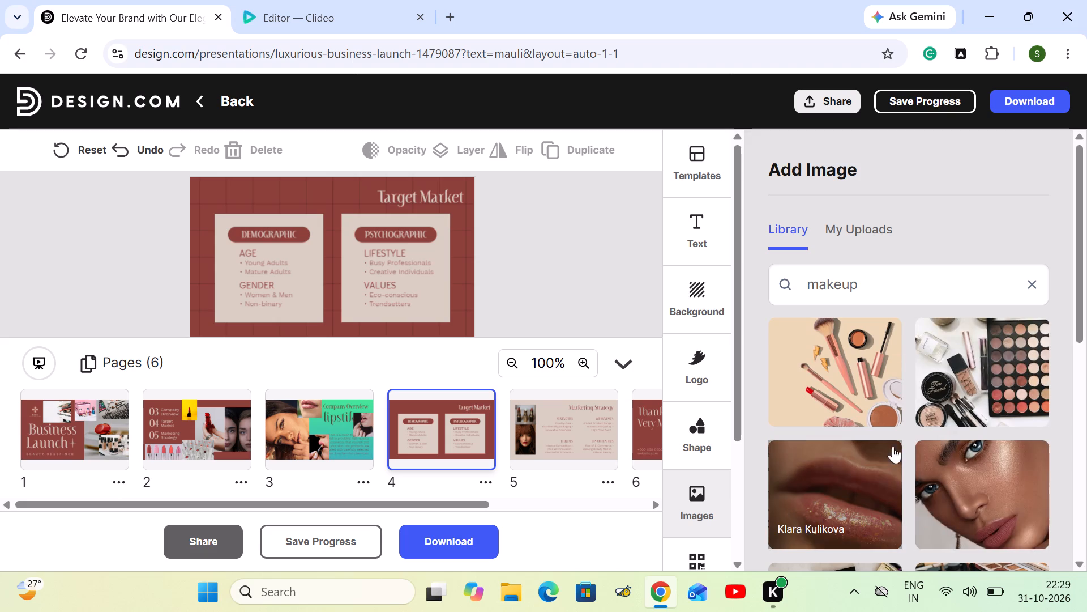
Add the close-up glossy lips photo to the Target Market slide and place it in the slide's top-left corner.
{"action": "left_click", "coordinate": [874, 450]}
{"action": "left_click_drag", "start_coordinate": [345, 238], "coordinate": [326, 239]}
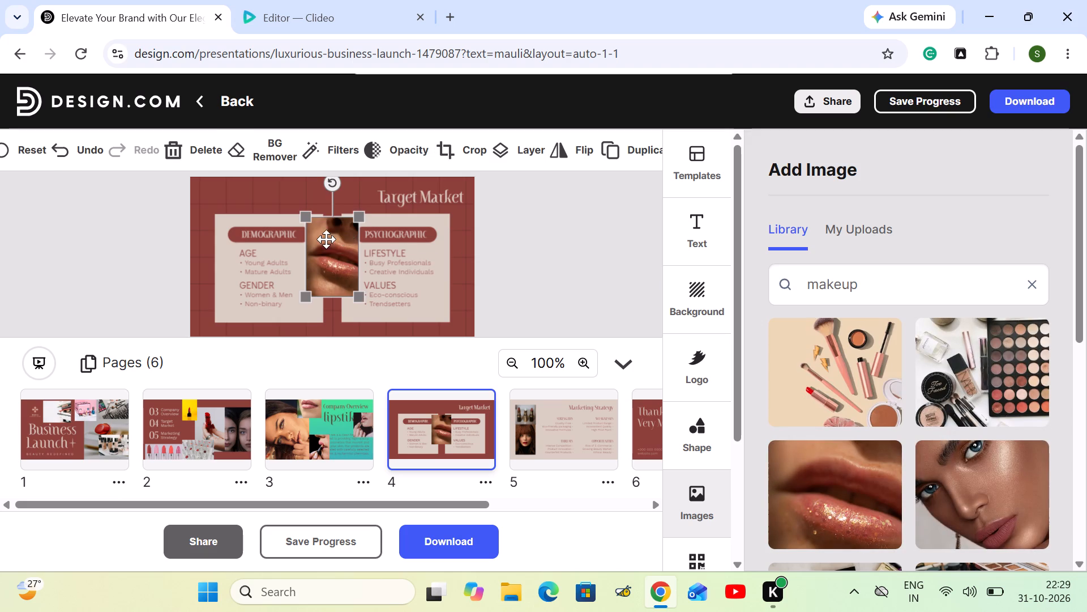
{"action": "left_click_drag", "start_coordinate": [326, 239], "coordinate": [228, 201]}
{"action": "left_click", "coordinate": [274, 204]}
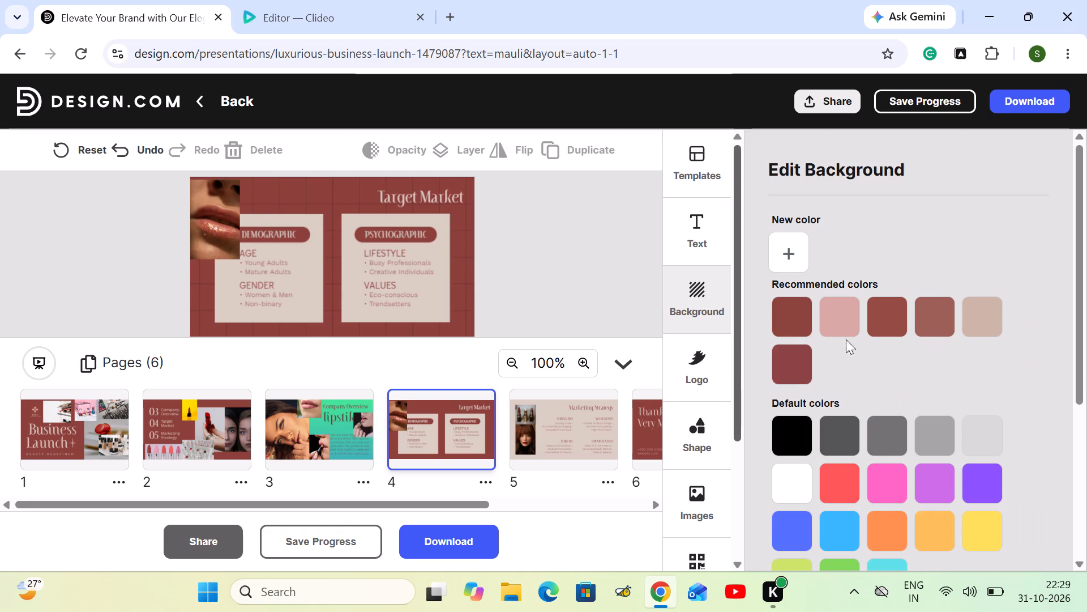
{"action": "left_click", "coordinate": [707, 436]}
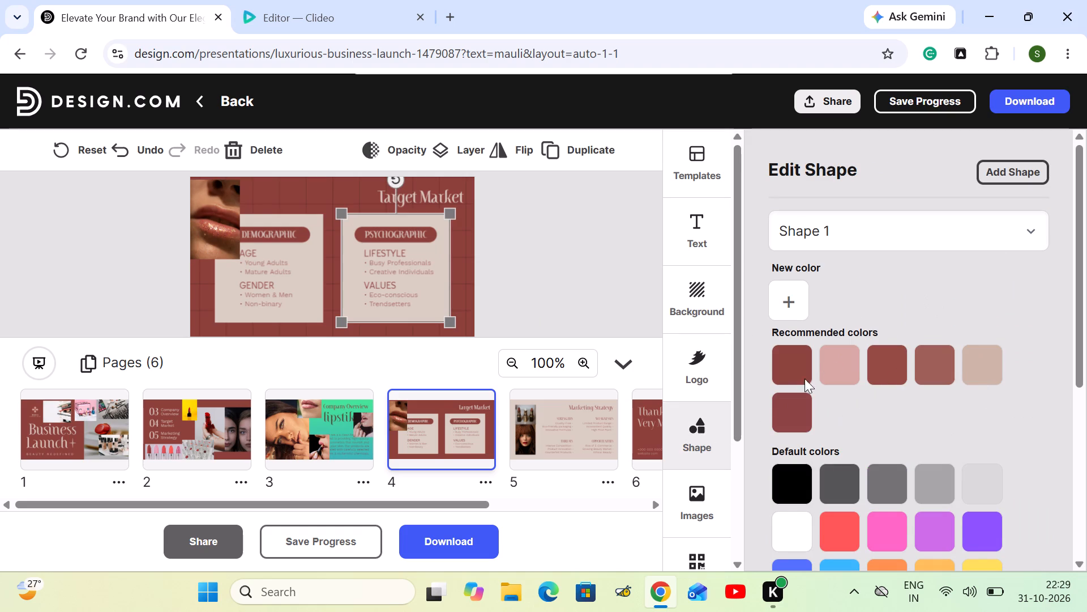
Add the closed-eye eyeshadow application photo and place it near the slide's top, between the Demographic and Psychographic cards.
{"action": "left_click", "coordinate": [687, 495]}
{"action": "scroll", "coordinate": [978, 372], "scroll_direction": "down", "scroll_amount": 3}
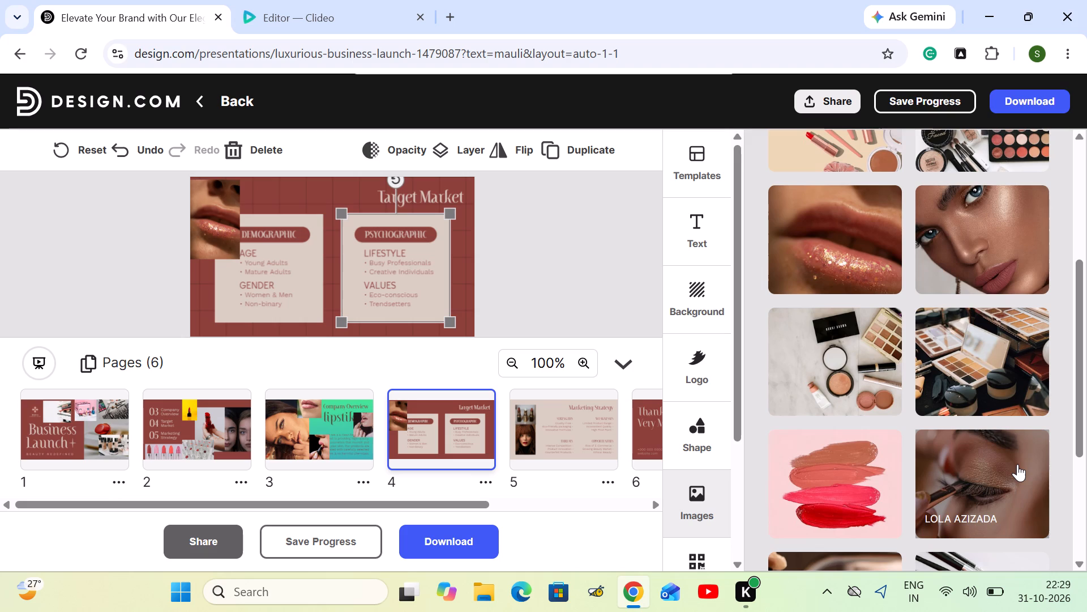
{"action": "left_click", "coordinate": [1017, 464]}
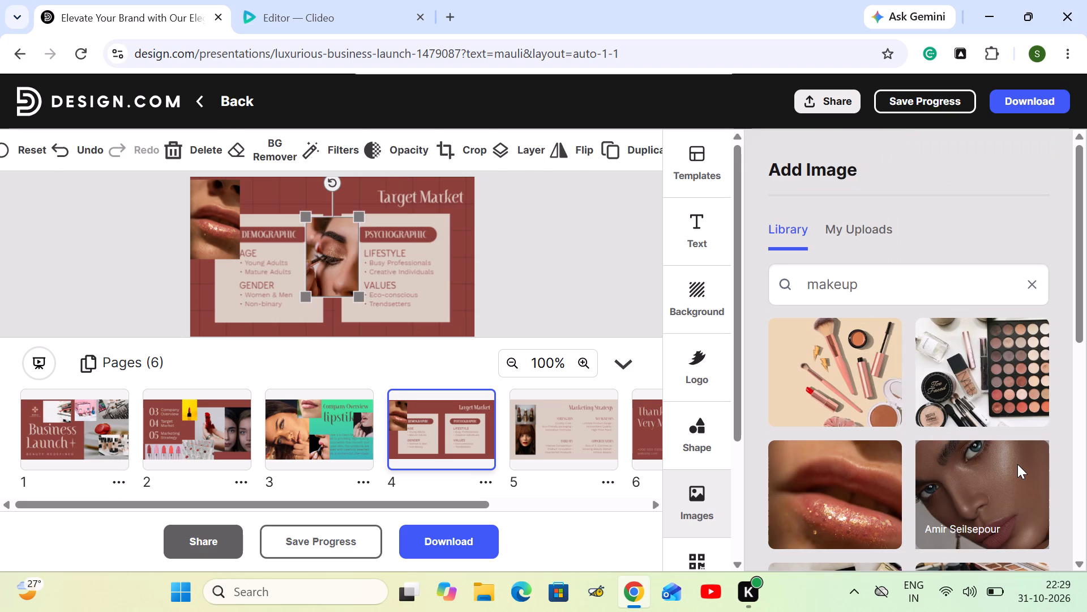
{"action": "left_click_drag", "start_coordinate": [344, 237], "coordinate": [455, 239]}
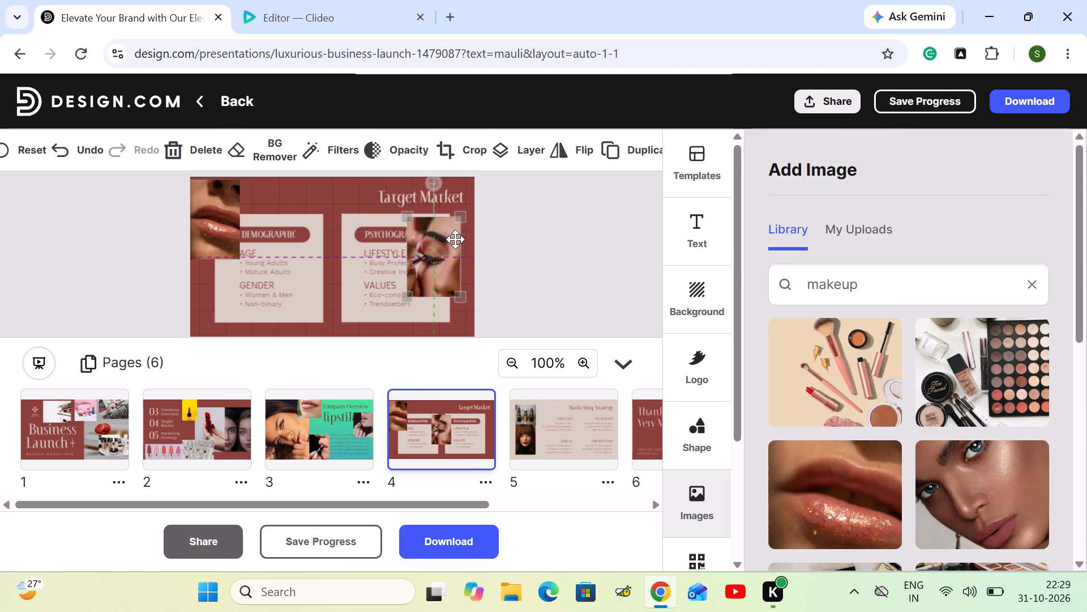
{"action": "left_click_drag", "start_coordinate": [455, 239], "coordinate": [418, 229]}
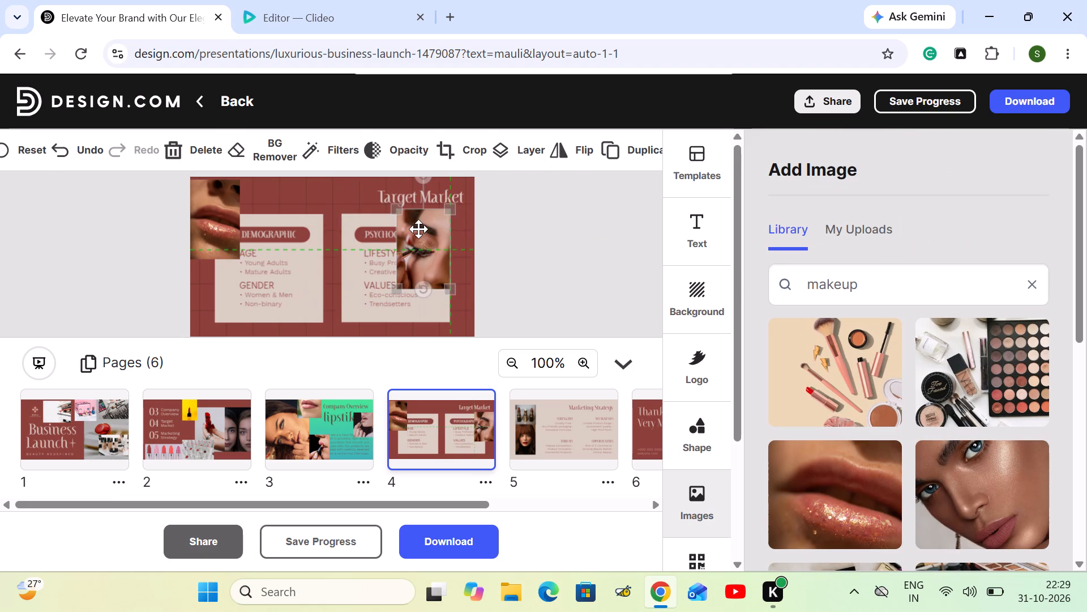
{"action": "left_click_drag", "start_coordinate": [418, 229], "coordinate": [354, 203]}
{"action": "left_click", "coordinate": [450, 297]}
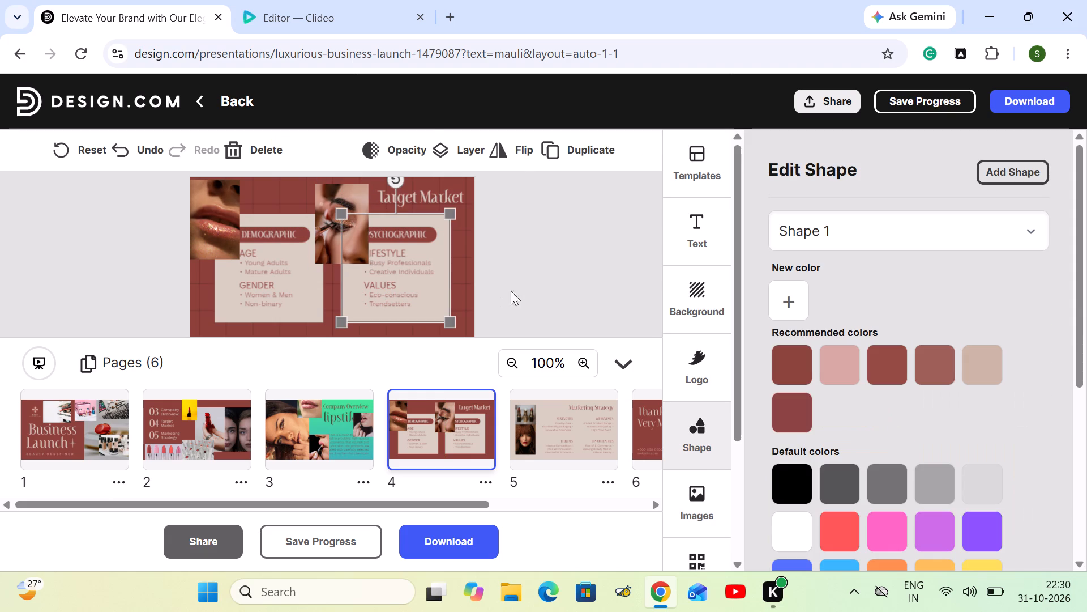
Add the photo of a tilted-back face having makeup applied and place it in the slide's bottom-right corner.
{"action": "left_click", "coordinate": [696, 496]}
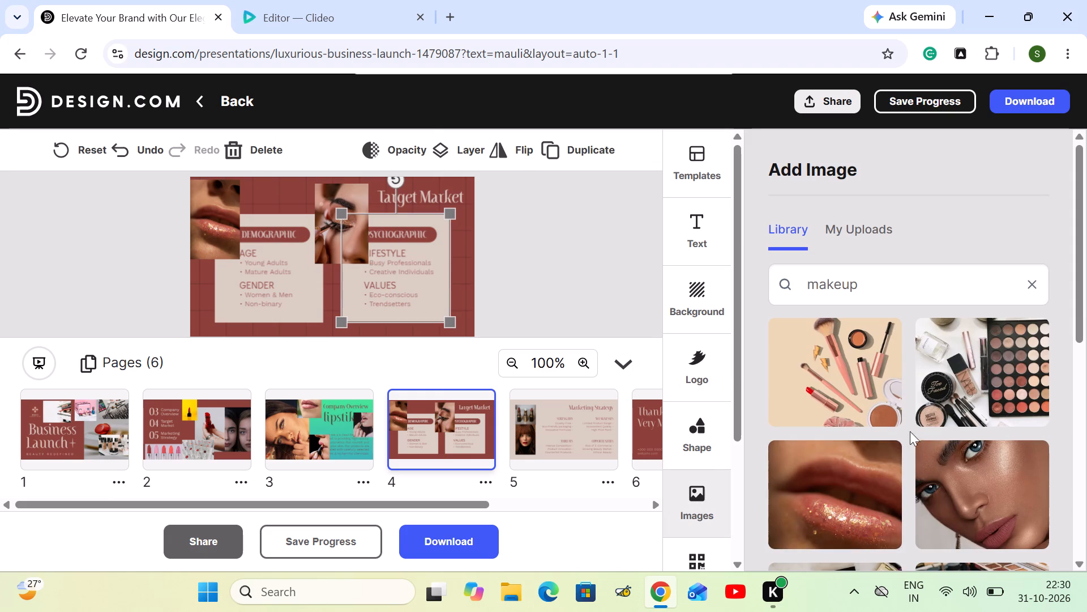
{"action": "scroll", "coordinate": [934, 436], "scroll_direction": "down", "scroll_amount": 4}
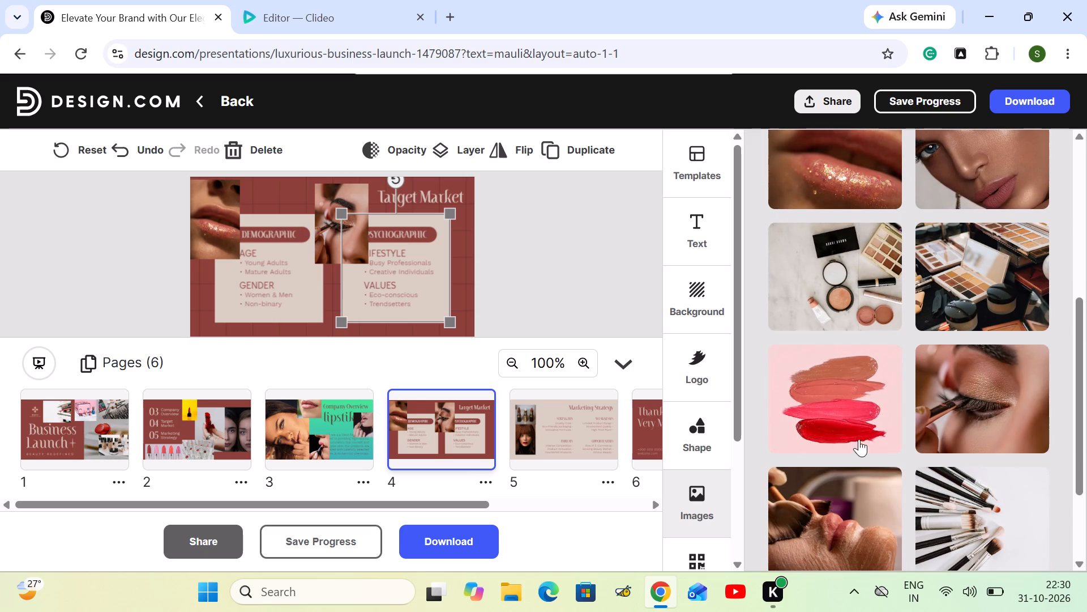
{"action": "scroll", "coordinate": [854, 462], "scroll_direction": "down", "scroll_amount": 2}
{"action": "left_click", "coordinate": [852, 402]}
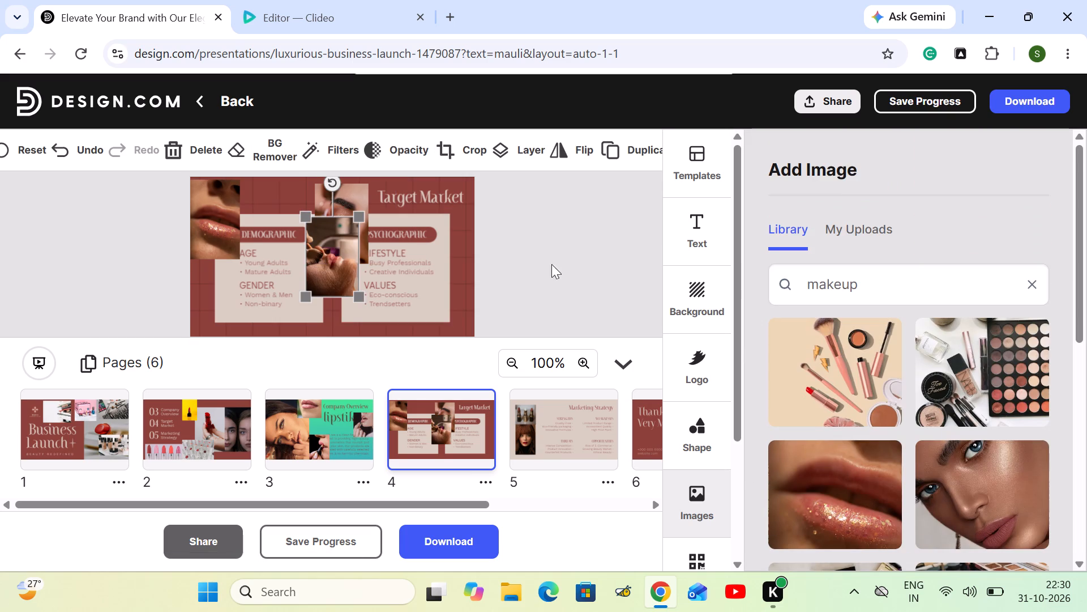
{"action": "left_click_drag", "start_coordinate": [345, 246], "coordinate": [451, 276]}
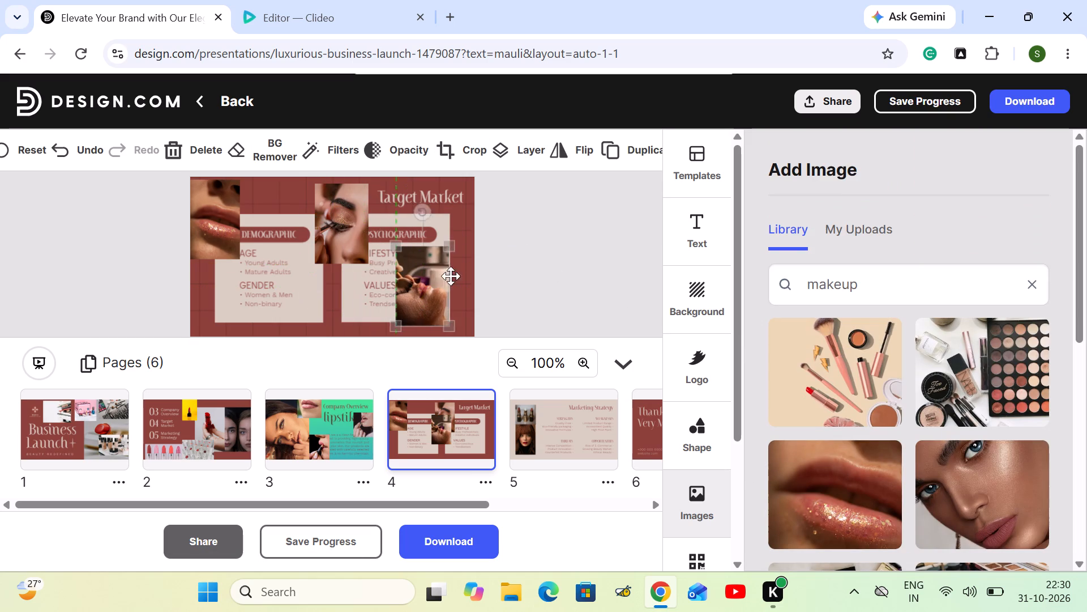
{"action": "left_click_drag", "start_coordinate": [451, 276], "coordinate": [465, 293]}
Load more makeup images, add the red eyeshadow eye photo, shrink it to under half size and place it at the slide's bottom edge between the cards.
{"action": "scroll", "coordinate": [956, 455], "scroll_direction": "down", "scroll_amount": 2}
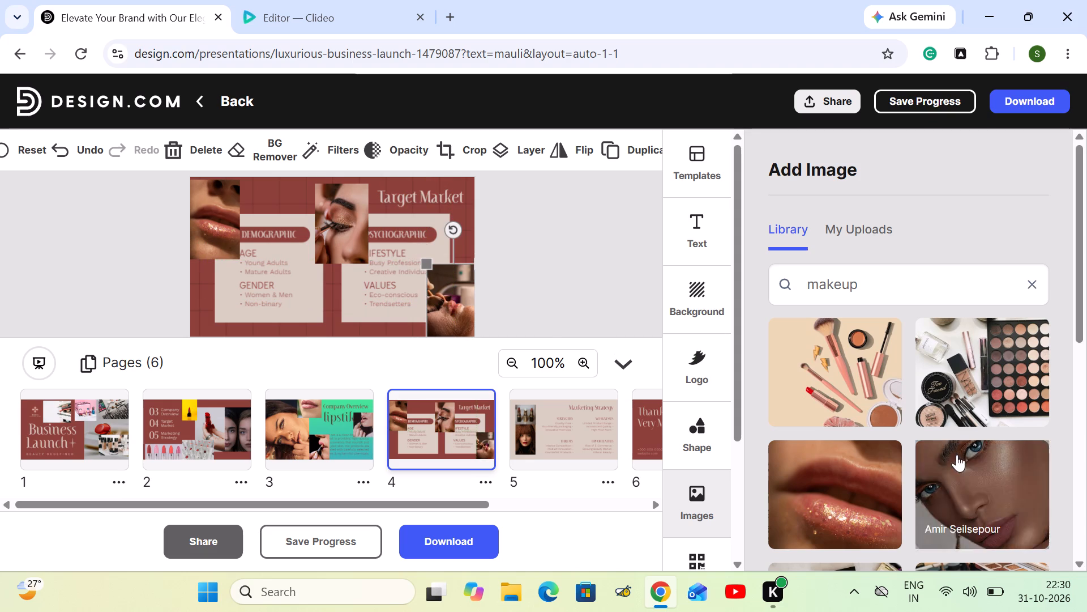
{"action": "scroll", "coordinate": [957, 454], "scroll_direction": "down", "scroll_amount": 7}
{"action": "left_click", "coordinate": [917, 465]}
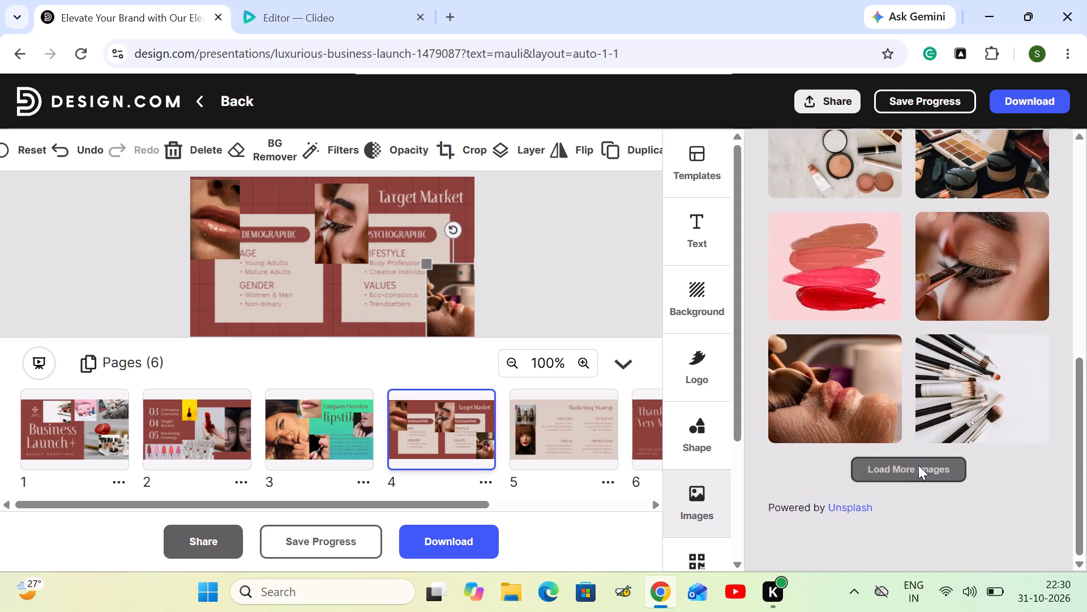
{"action": "scroll", "coordinate": [920, 454], "scroll_direction": "down", "scroll_amount": 4}
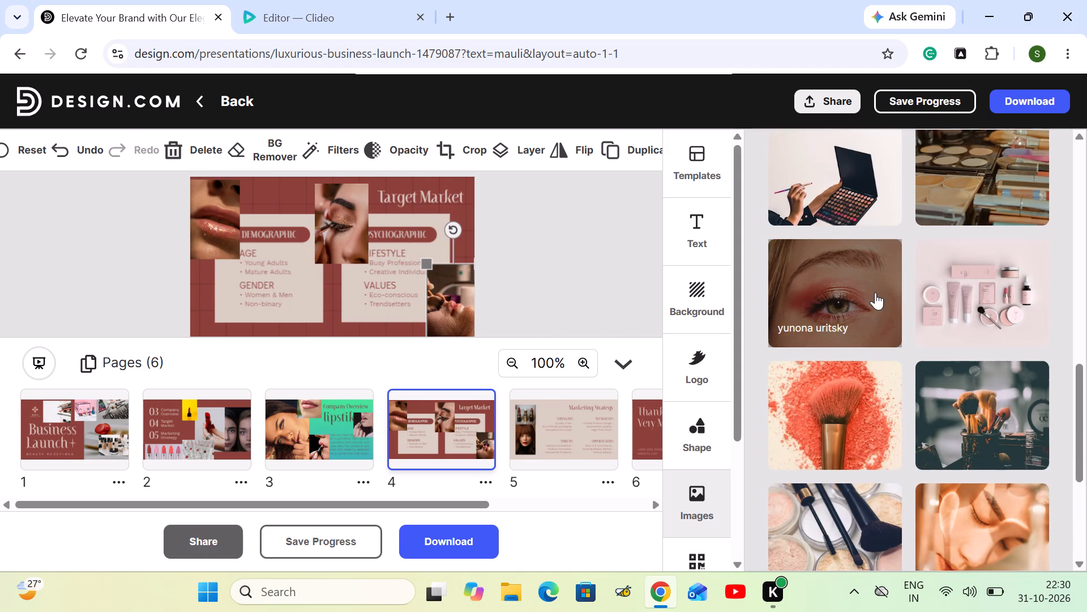
{"action": "left_click", "coordinate": [866, 288]}
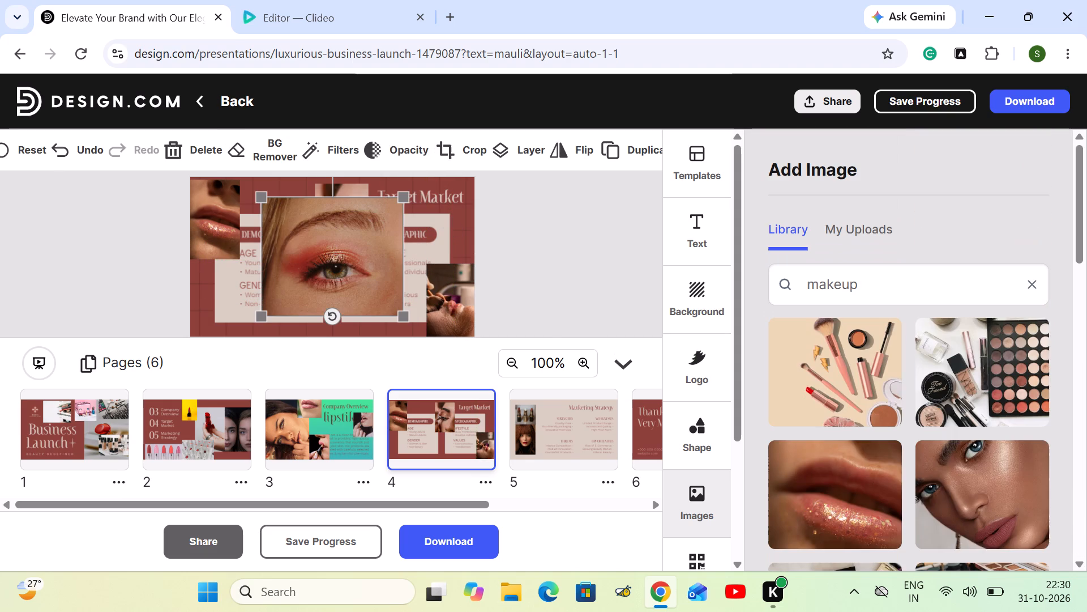
{"action": "left_click_drag", "start_coordinate": [401, 202], "coordinate": [366, 245]}
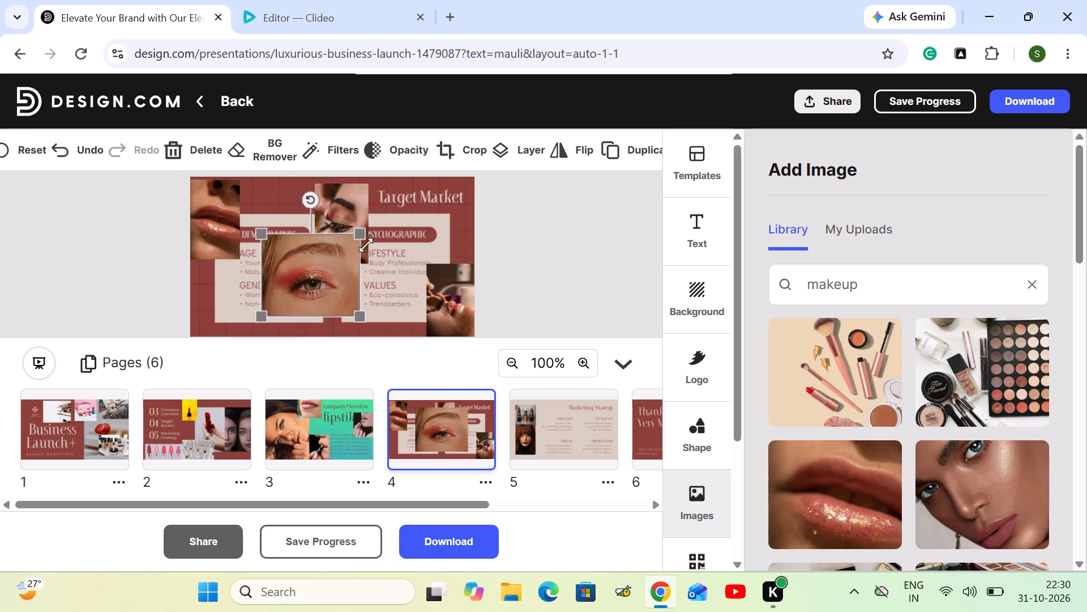
{"action": "left_click_drag", "start_coordinate": [366, 245], "coordinate": [346, 265]}
{"action": "left_click_drag", "start_coordinate": [319, 285], "coordinate": [318, 328]}
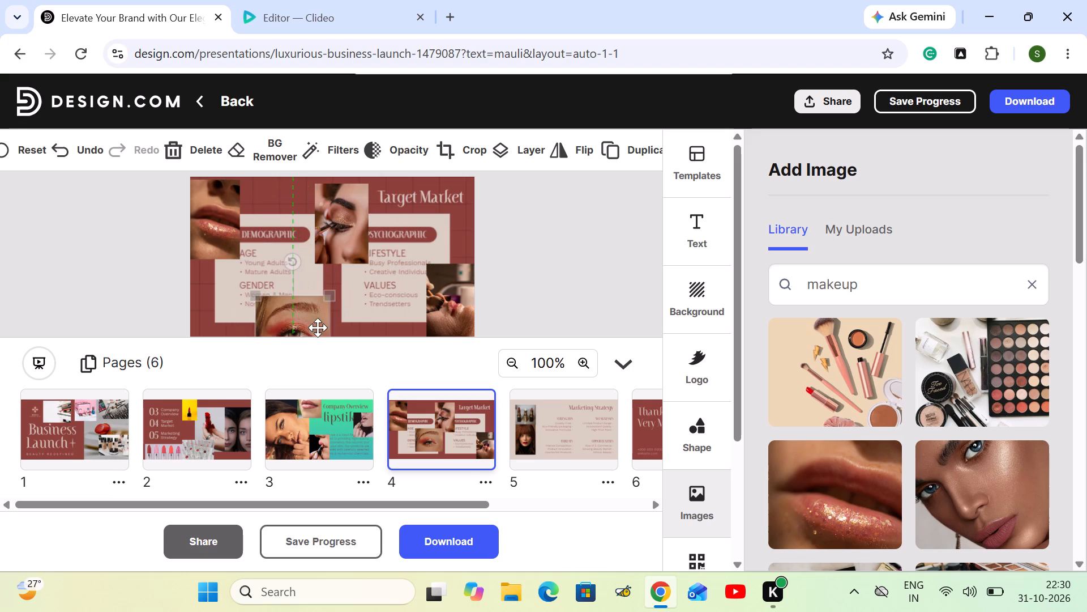
{"action": "left_click_drag", "start_coordinate": [318, 328], "coordinate": [345, 317]}
{"action": "left_click_drag", "start_coordinate": [361, 283], "coordinate": [352, 297]}
{"action": "left_click_drag", "start_coordinate": [336, 312], "coordinate": [336, 312]}
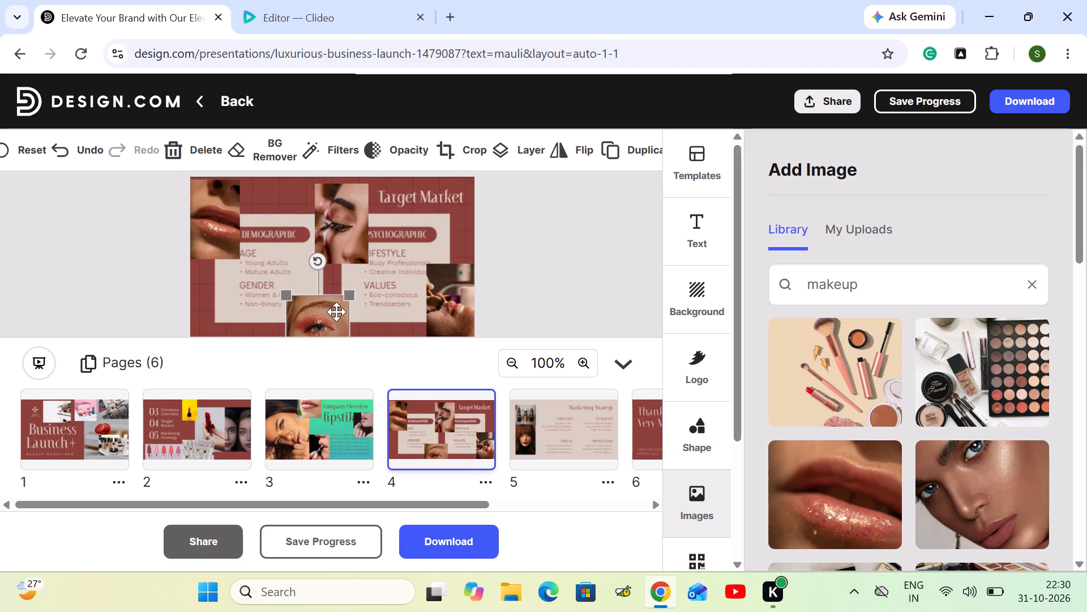
Shift the red eyeshadow eye photo slightly up and right along the slide's bottom edge, between the Demographic and Psychographic cards.
{"action": "left_click_drag", "start_coordinate": [336, 312], "coordinate": [345, 302]}
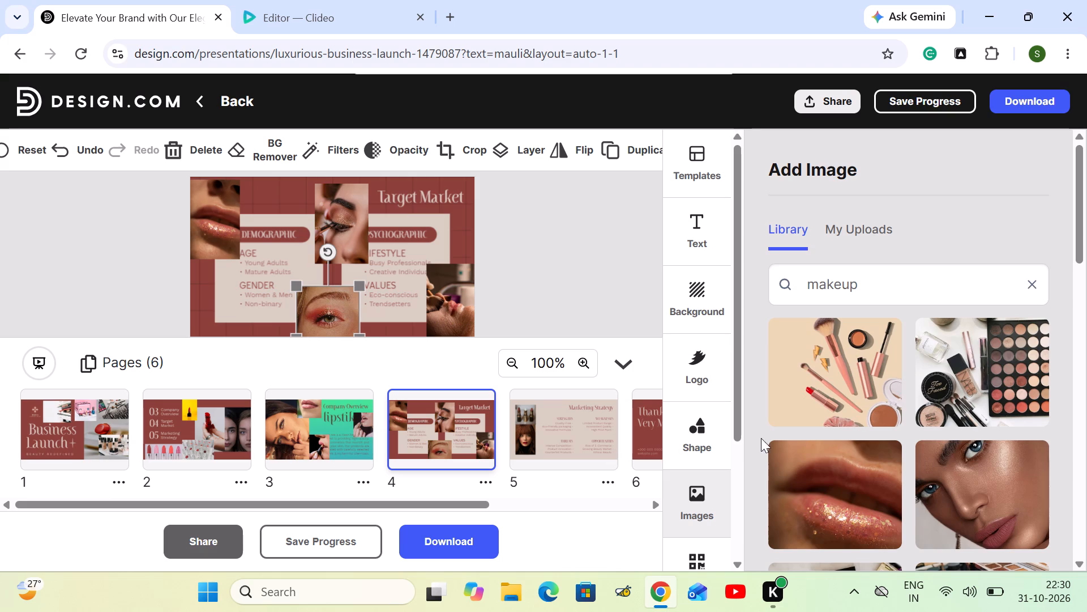
Load more makeup images and add the portrait of the dark-haired woman with winged eyeliner and ornate earrings to the Target Market slide.
{"action": "scroll", "coordinate": [889, 525], "scroll_direction": "down", "scroll_amount": 17}
{"action": "scroll", "coordinate": [913, 533], "scroll_direction": "down", "scroll_amount": 6}
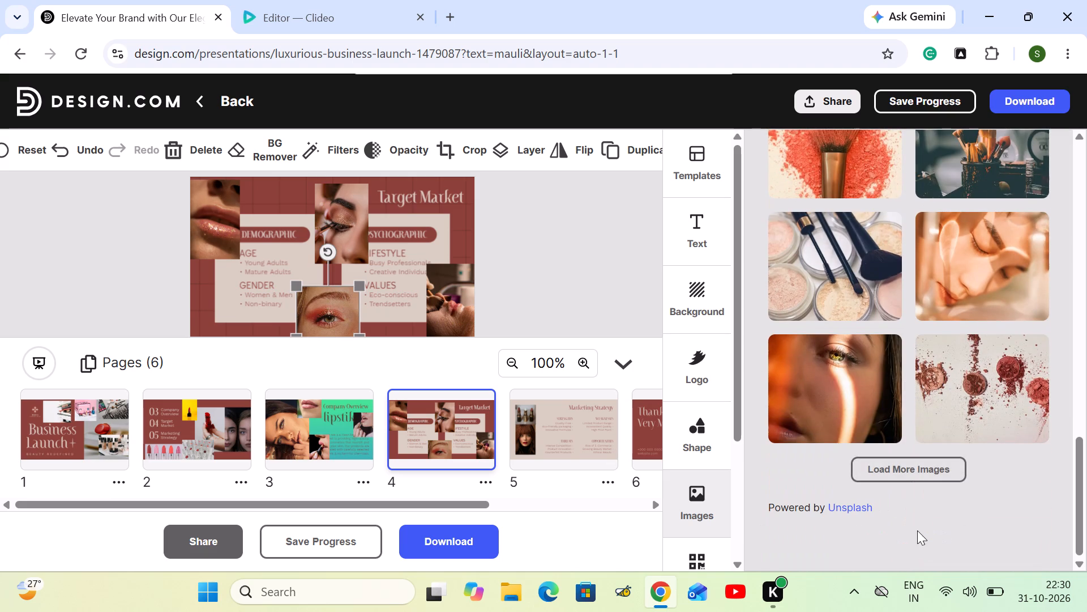
{"action": "left_click", "coordinate": [924, 465]}
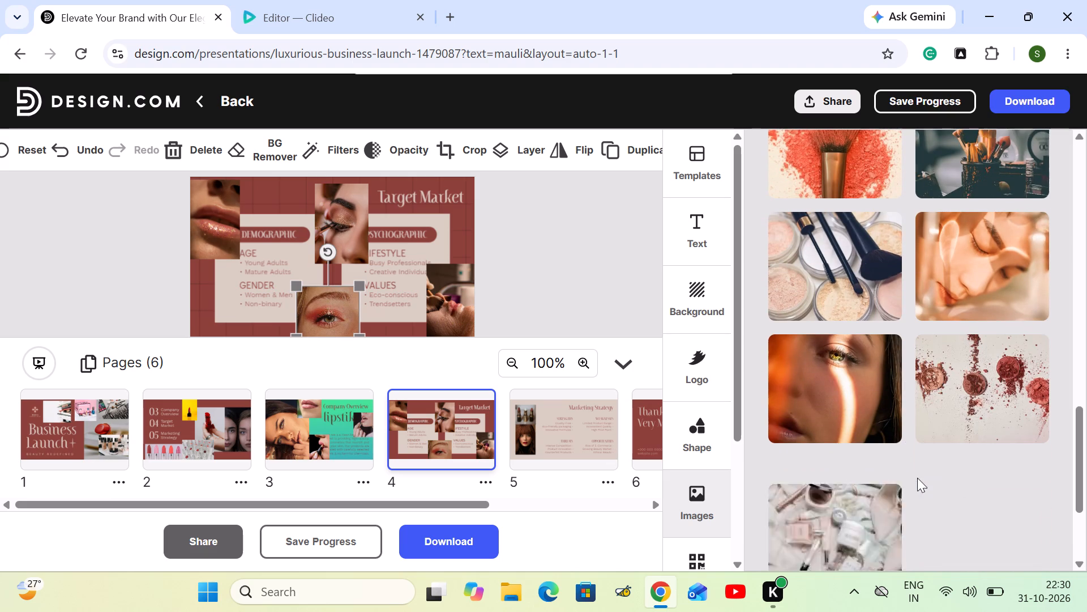
{"action": "scroll", "coordinate": [884, 468], "scroll_direction": "down", "scroll_amount": 2}
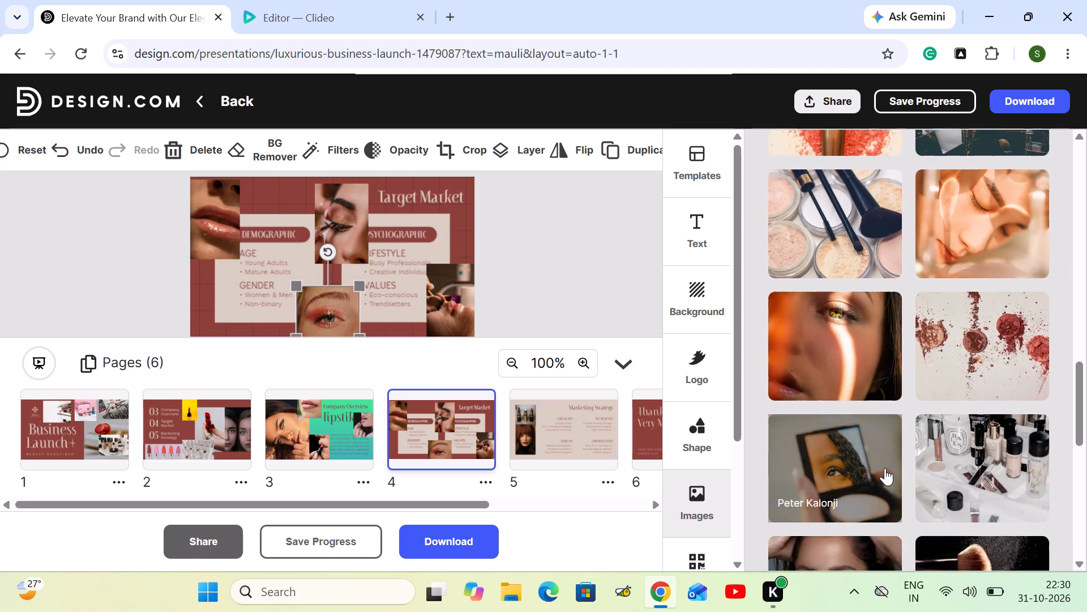
{"action": "scroll", "coordinate": [870, 433], "scroll_direction": "down", "scroll_amount": 5}
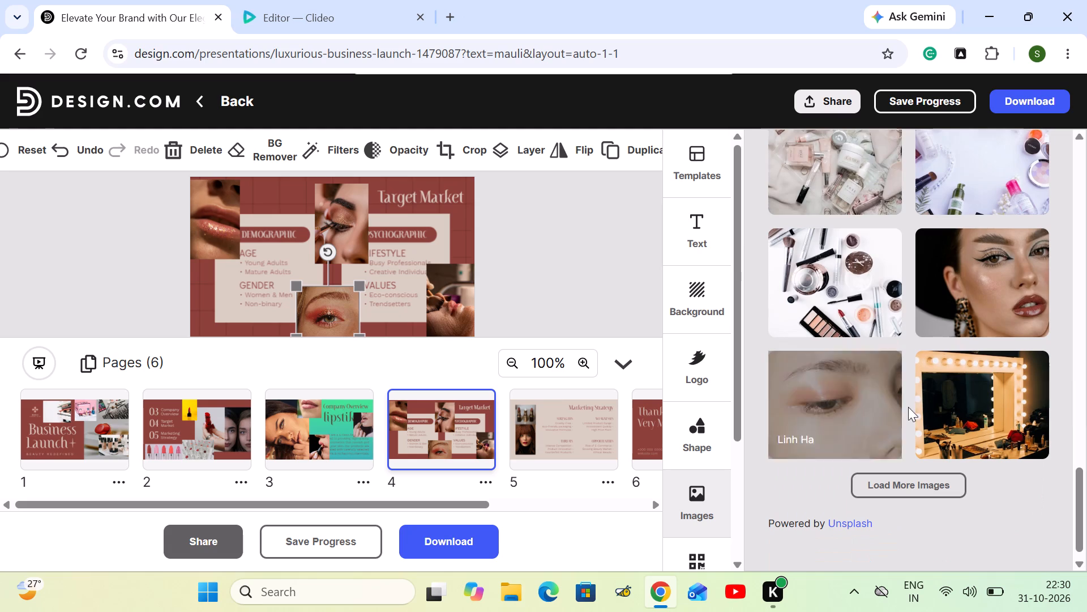
{"action": "left_click", "coordinate": [1000, 298]}
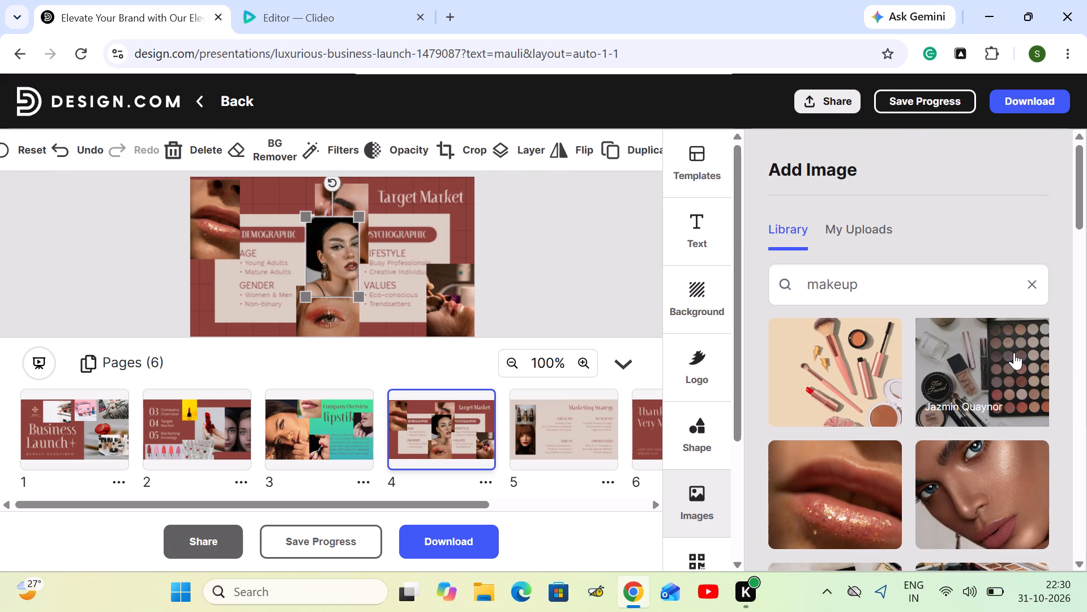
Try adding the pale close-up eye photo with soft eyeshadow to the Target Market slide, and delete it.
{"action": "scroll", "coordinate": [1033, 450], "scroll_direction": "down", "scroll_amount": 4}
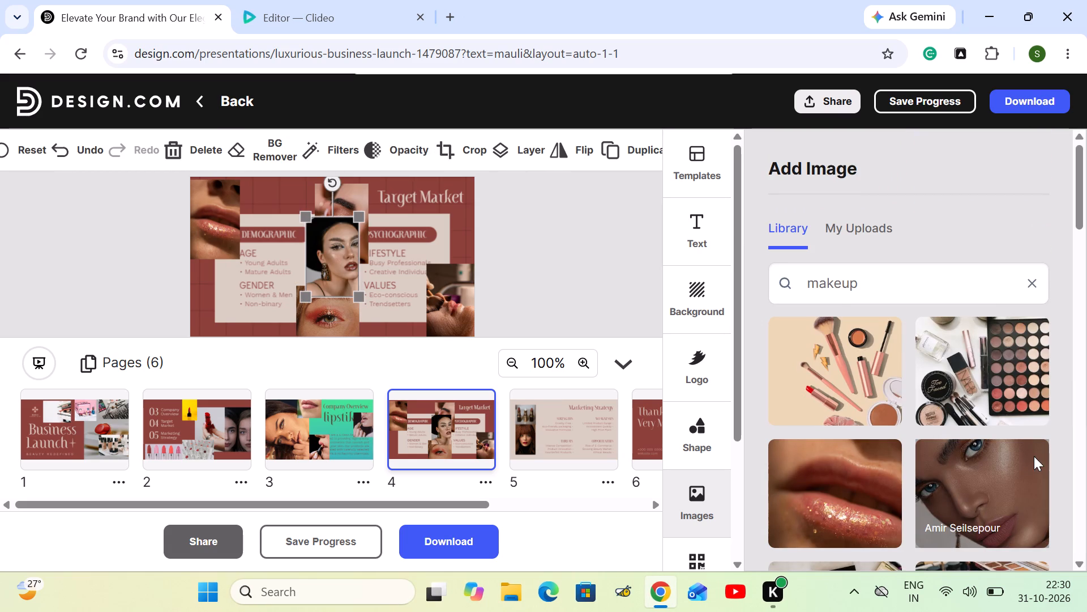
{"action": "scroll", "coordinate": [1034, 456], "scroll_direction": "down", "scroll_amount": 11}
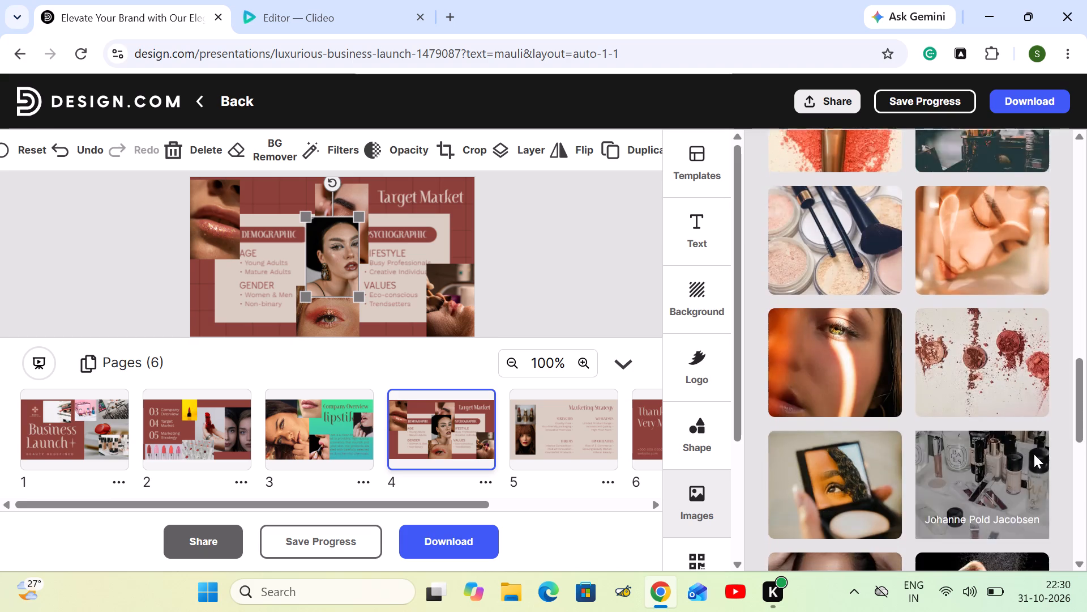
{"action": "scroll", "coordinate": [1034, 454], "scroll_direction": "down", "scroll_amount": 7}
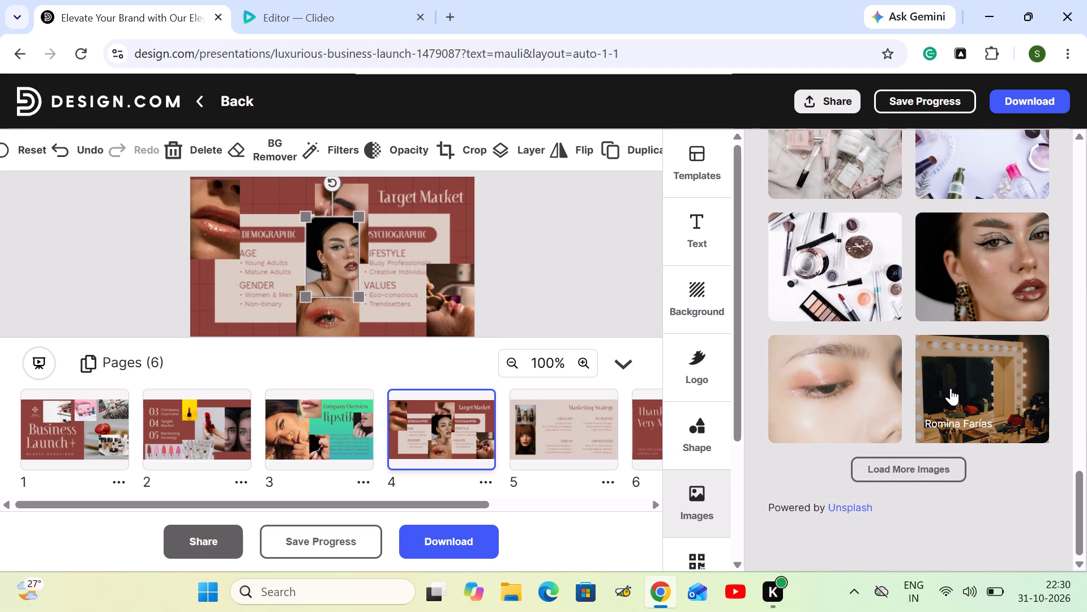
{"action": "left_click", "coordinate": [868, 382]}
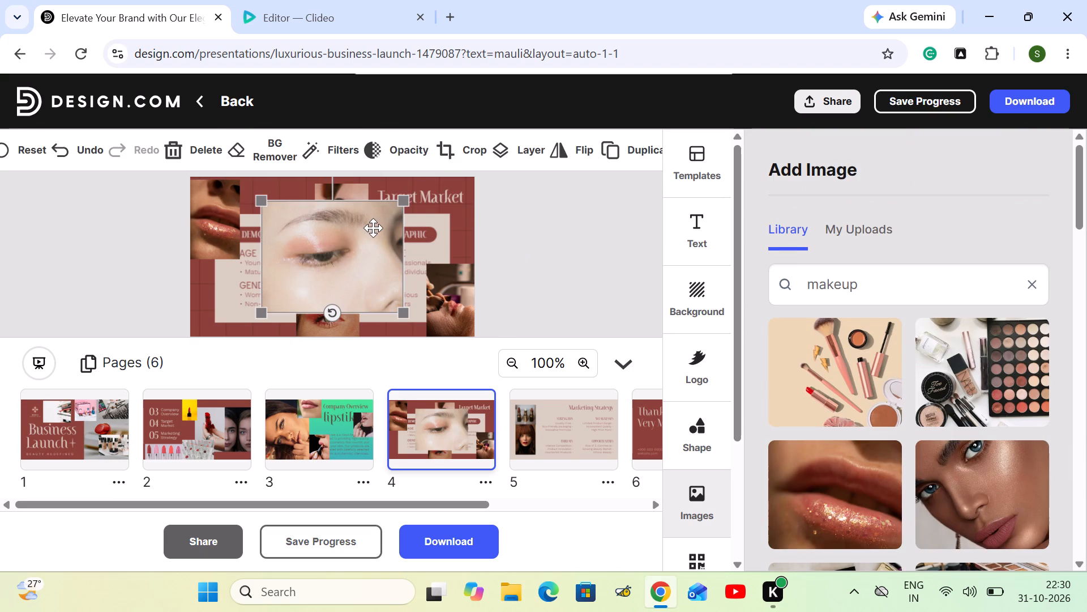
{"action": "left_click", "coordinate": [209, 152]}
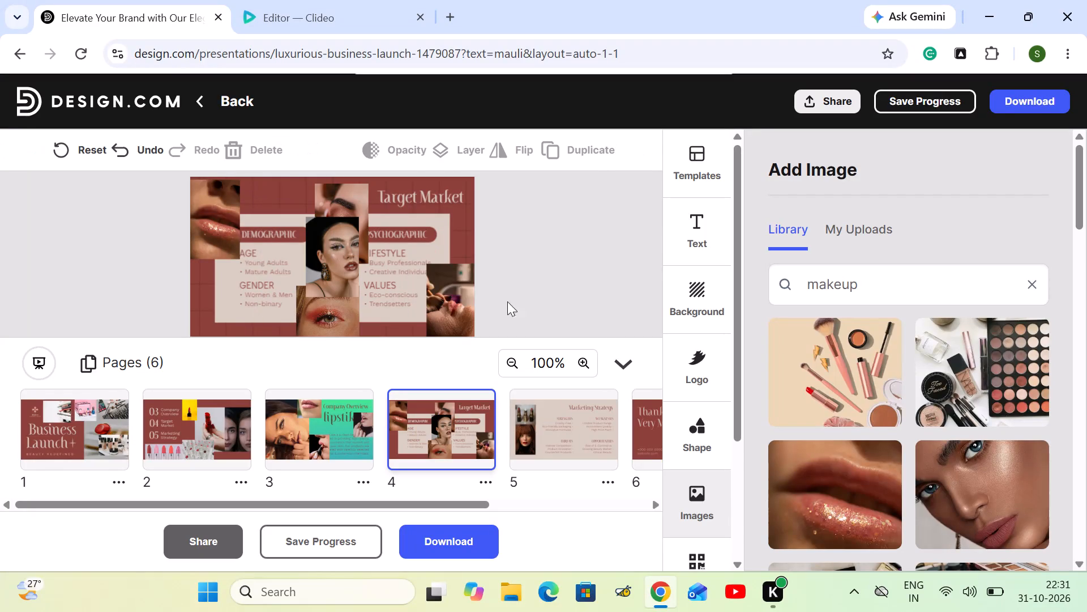
Place the dark-haired woman's portrait in the Target Market slide's bottom-left corner, below the glossy lips photo.
{"action": "left_click_drag", "start_coordinate": [331, 257], "coordinate": [218, 309]}
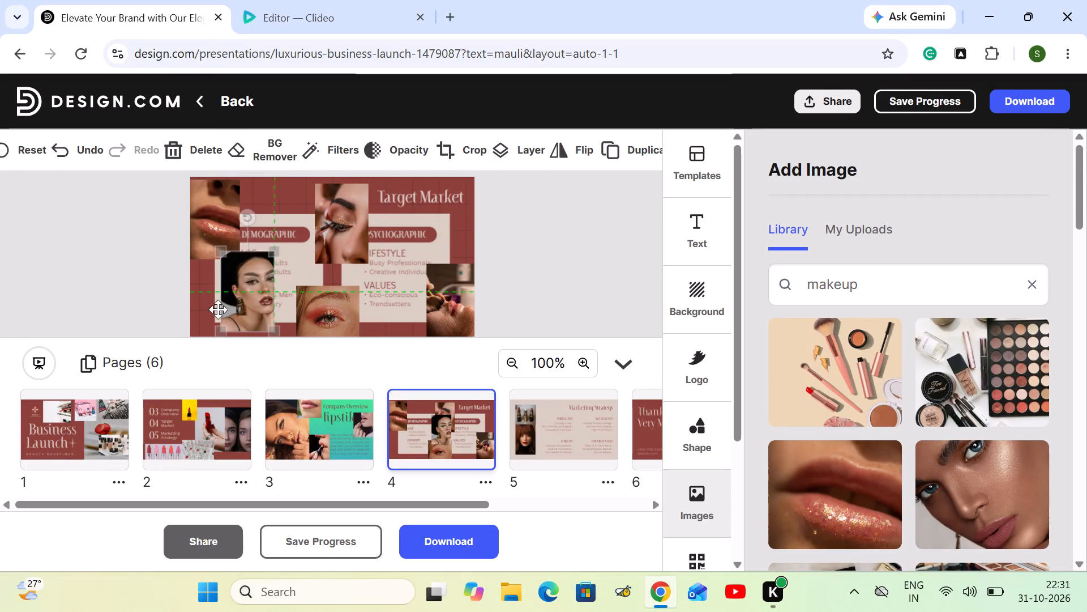
{"action": "left_click_drag", "start_coordinate": [218, 309], "coordinate": [213, 311]}
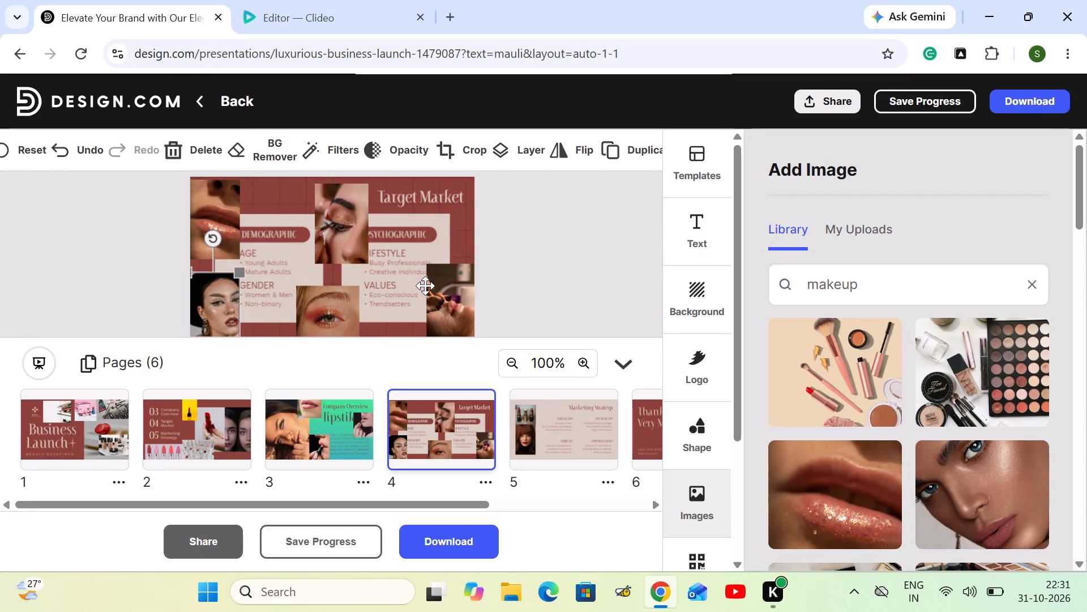
Open slide 5, Marketing Strategy, for editing.
{"action": "left_click", "coordinate": [555, 433]}
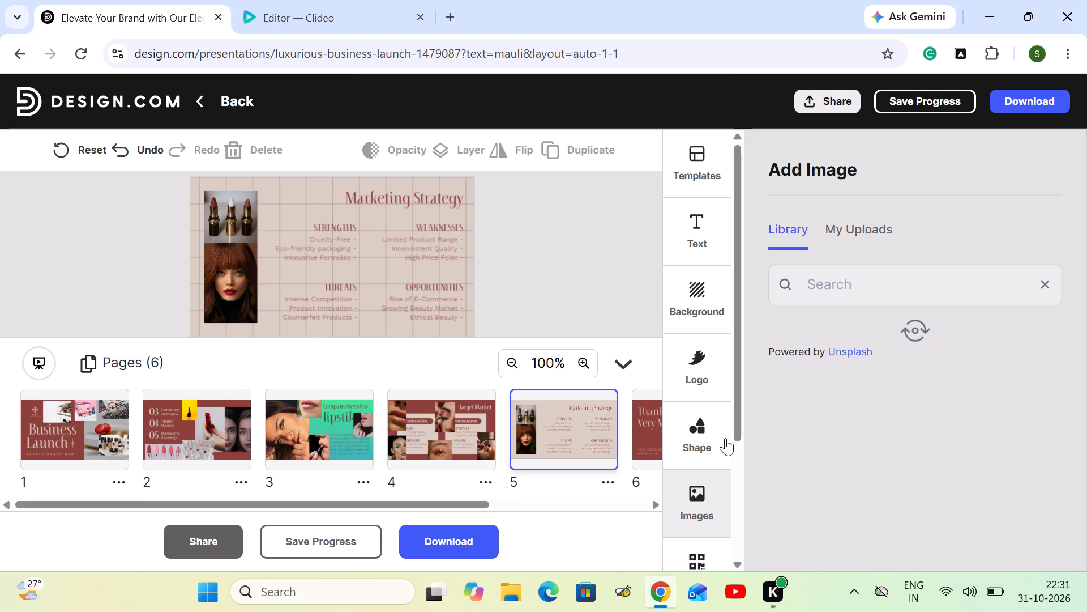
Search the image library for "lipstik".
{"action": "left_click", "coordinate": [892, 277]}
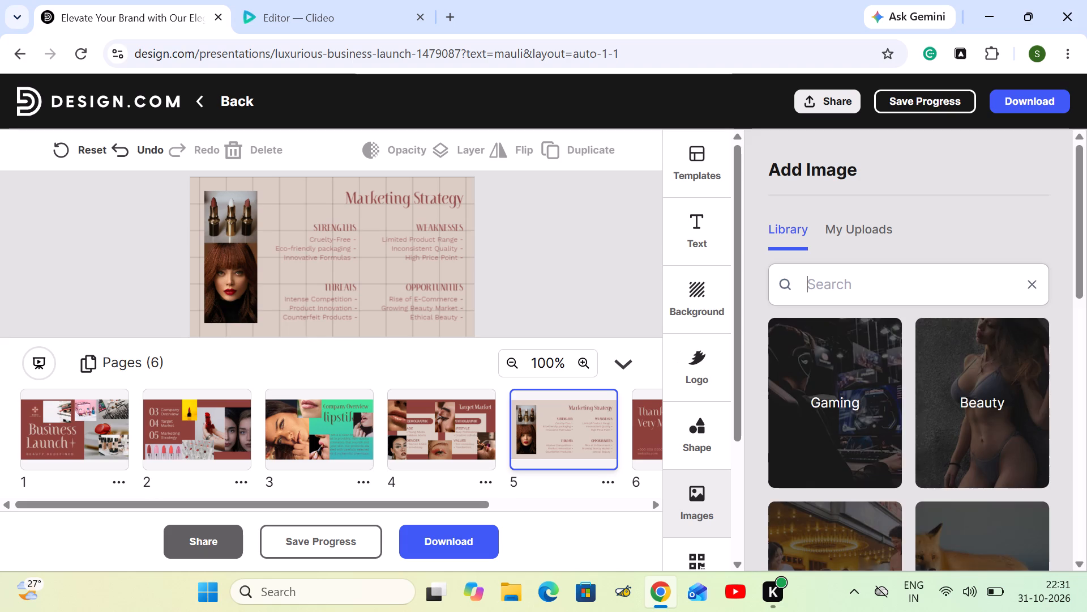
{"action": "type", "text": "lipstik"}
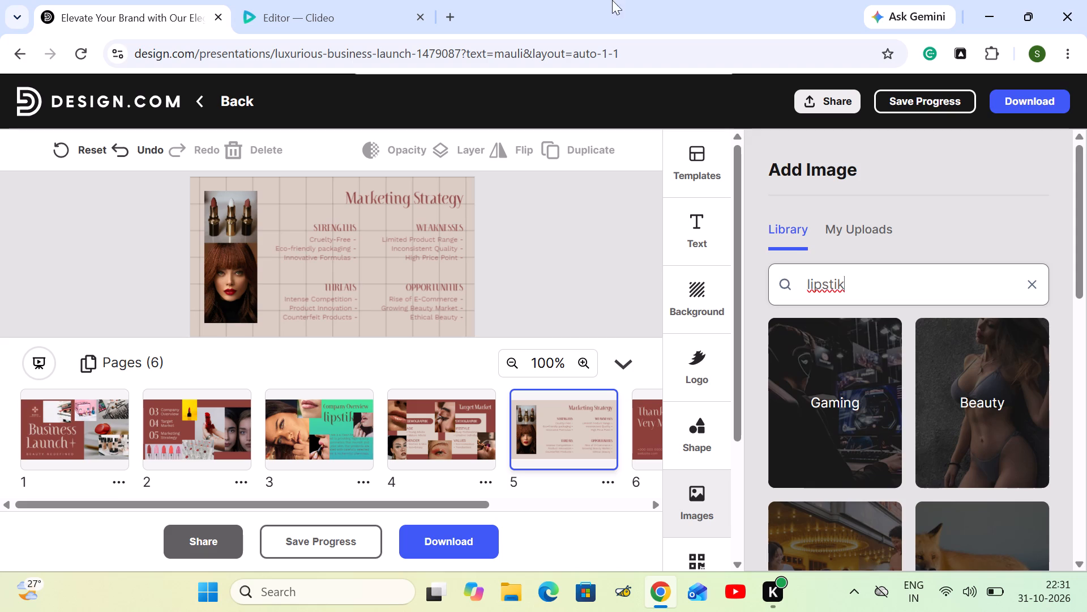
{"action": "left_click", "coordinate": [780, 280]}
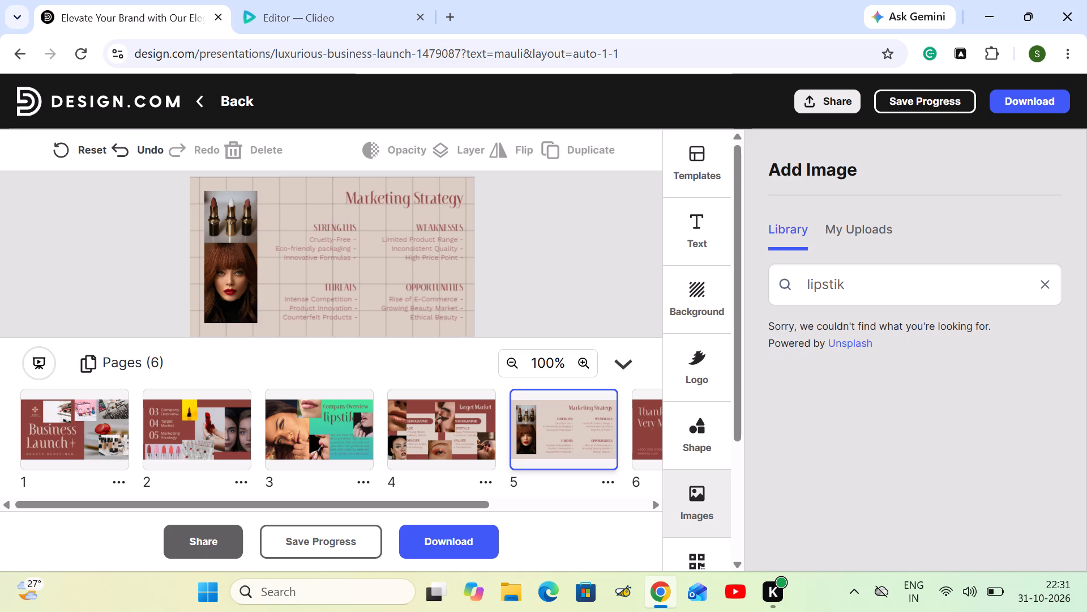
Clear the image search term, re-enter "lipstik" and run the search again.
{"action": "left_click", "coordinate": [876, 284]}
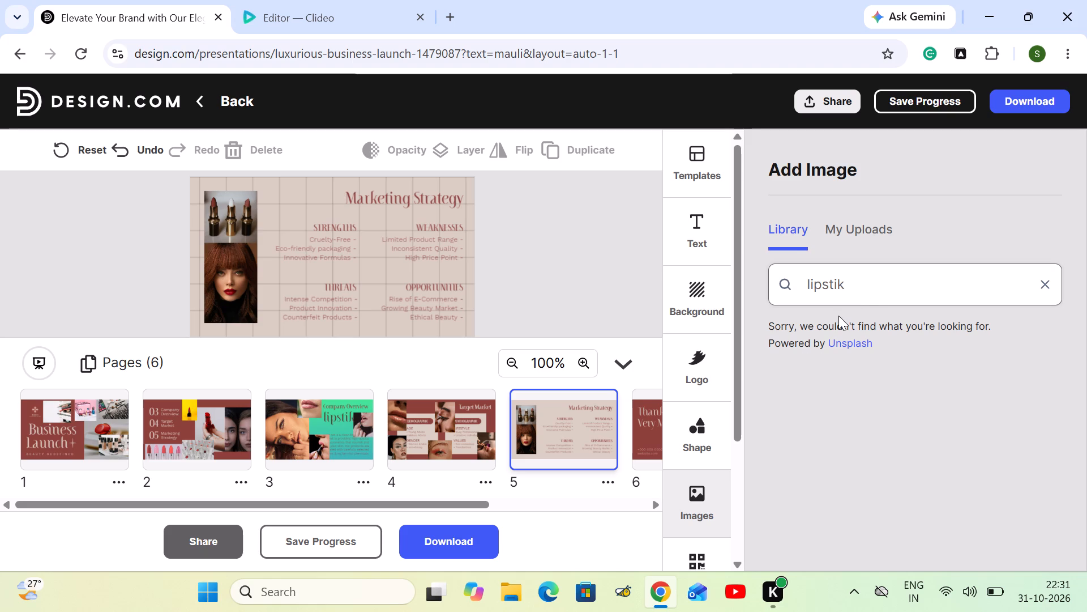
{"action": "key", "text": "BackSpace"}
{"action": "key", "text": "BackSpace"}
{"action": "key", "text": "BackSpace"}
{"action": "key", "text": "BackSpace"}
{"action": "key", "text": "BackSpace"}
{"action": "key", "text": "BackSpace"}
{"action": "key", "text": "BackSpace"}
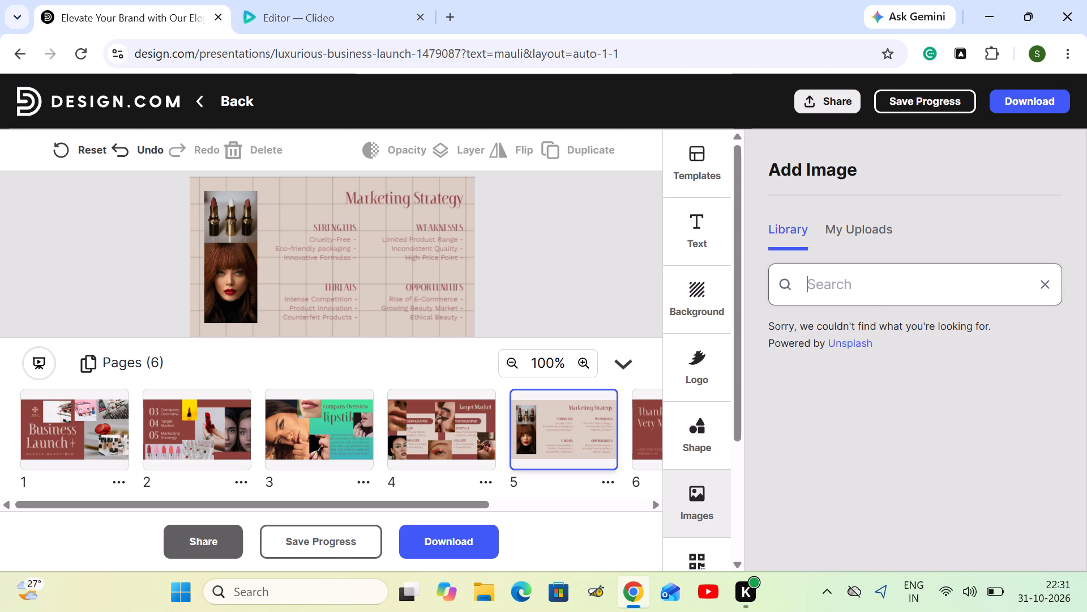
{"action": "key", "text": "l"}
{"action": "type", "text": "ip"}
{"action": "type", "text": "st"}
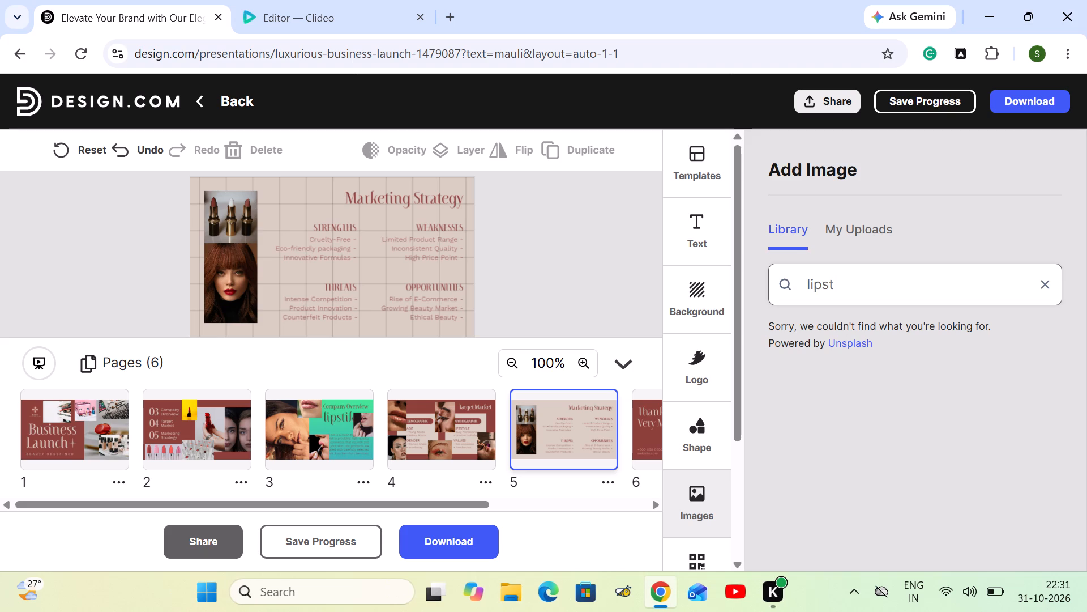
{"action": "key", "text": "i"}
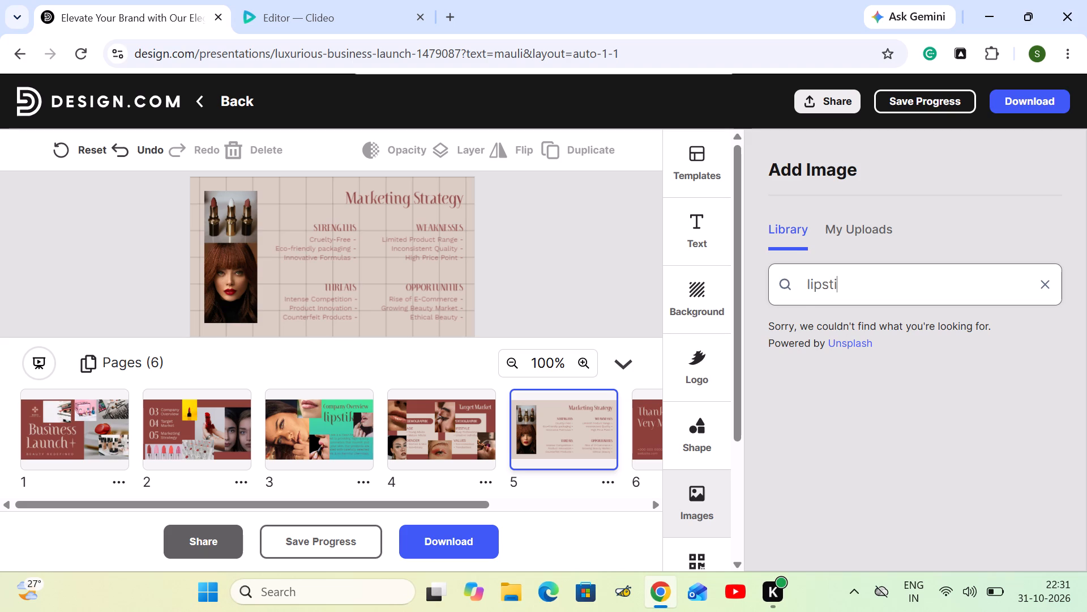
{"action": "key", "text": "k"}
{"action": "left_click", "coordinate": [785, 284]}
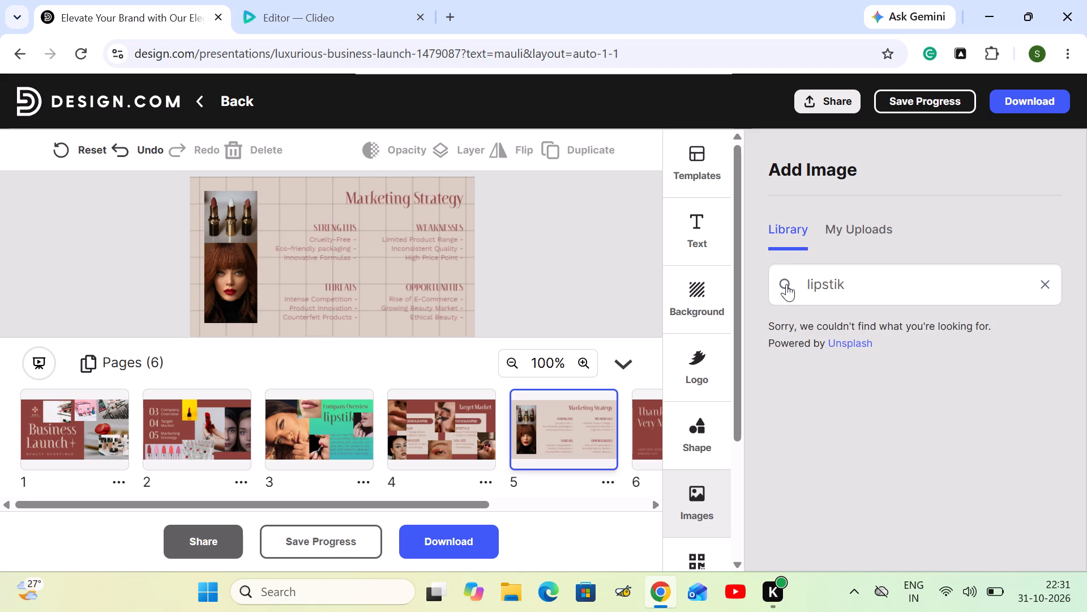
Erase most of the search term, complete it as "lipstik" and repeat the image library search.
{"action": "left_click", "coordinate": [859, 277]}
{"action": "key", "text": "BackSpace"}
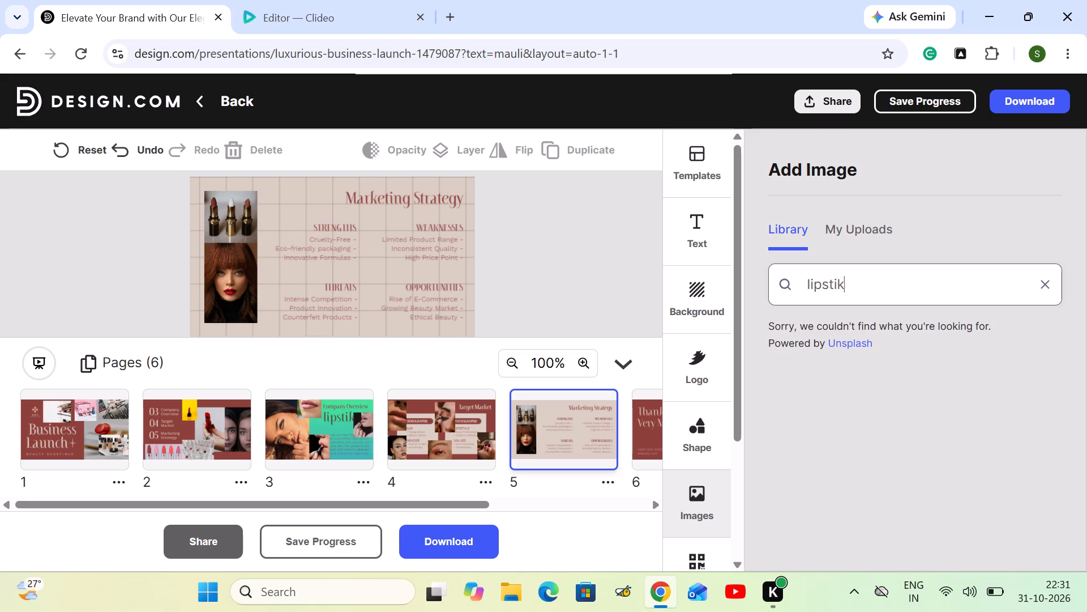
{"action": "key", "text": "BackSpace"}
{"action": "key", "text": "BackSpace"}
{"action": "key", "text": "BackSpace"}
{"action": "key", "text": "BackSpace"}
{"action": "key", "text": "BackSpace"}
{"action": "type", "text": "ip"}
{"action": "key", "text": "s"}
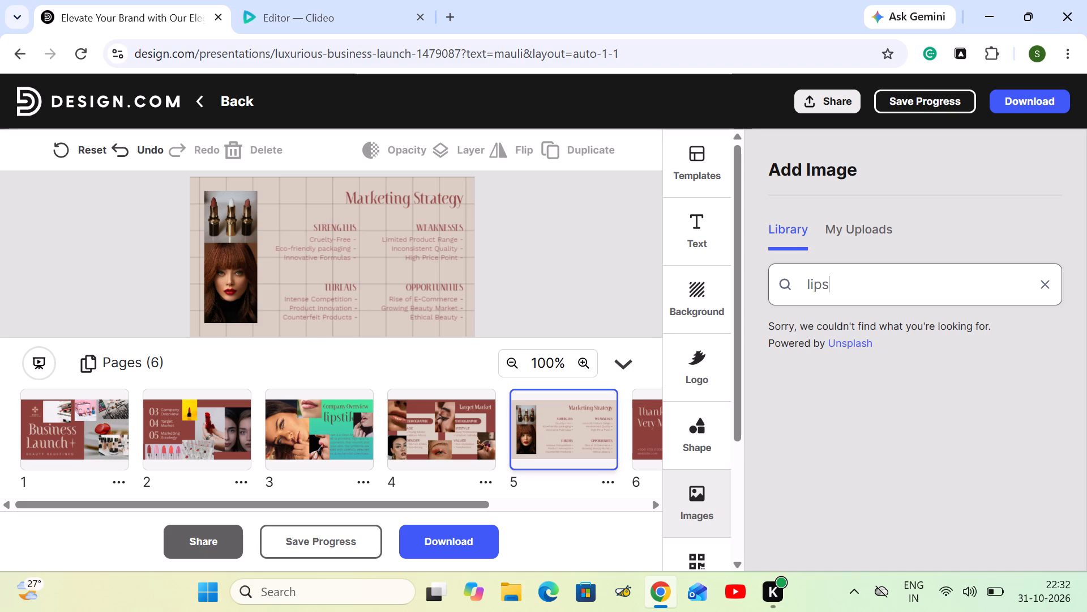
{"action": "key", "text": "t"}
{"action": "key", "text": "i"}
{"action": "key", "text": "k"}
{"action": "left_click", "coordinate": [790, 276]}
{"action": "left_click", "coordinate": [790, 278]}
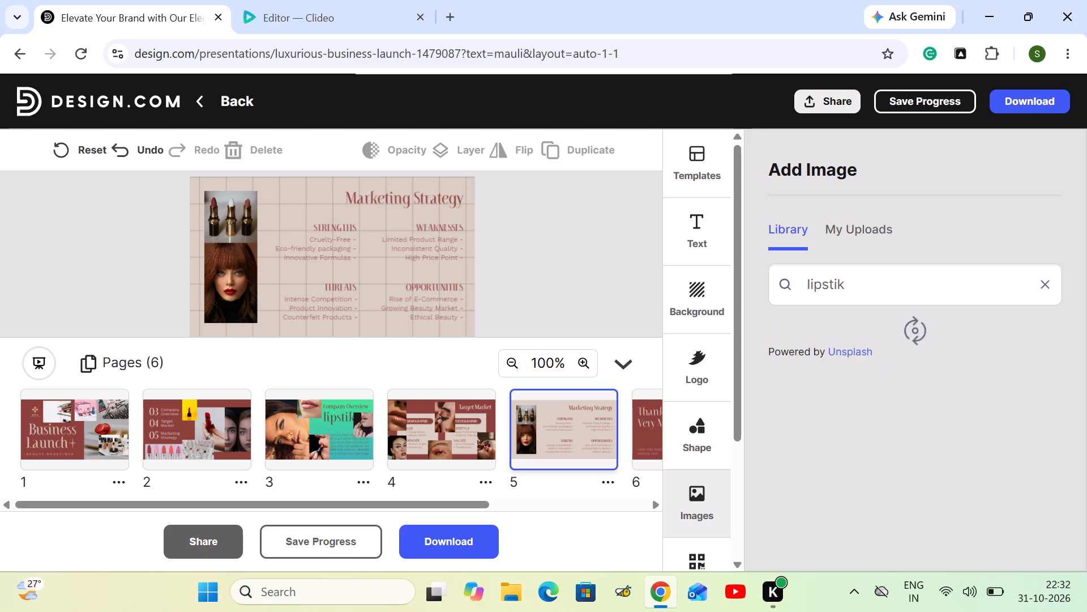
Correct the image library search term to "lipstick" and run the search.
{"action": "left_click", "coordinate": [850, 287]}
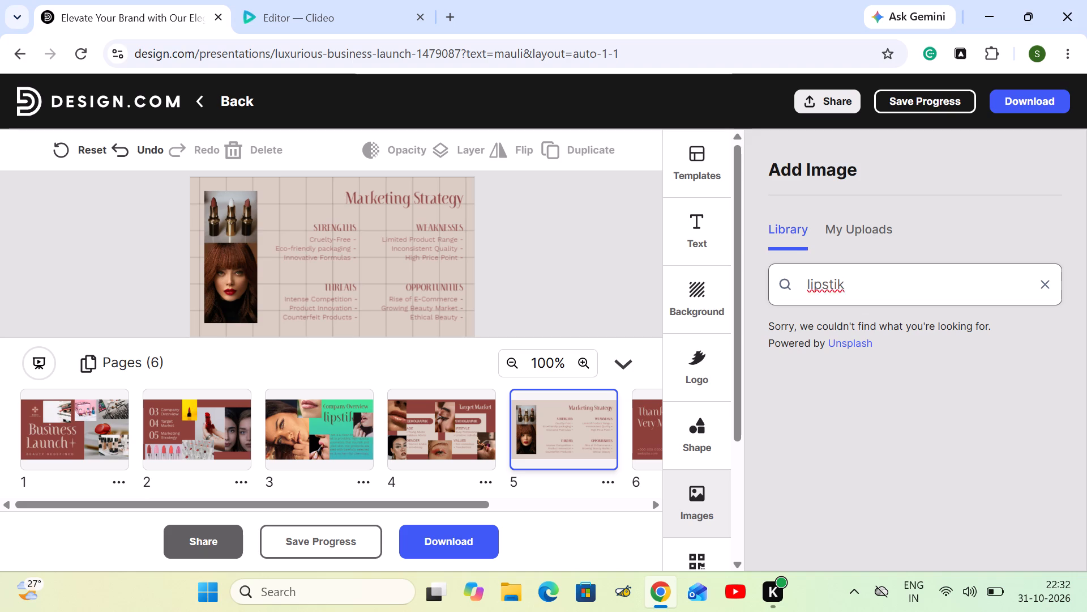
{"action": "key", "text": "BackSpace"}
{"action": "type", "text": "ck"}
{"action": "left_click", "coordinate": [782, 281]}
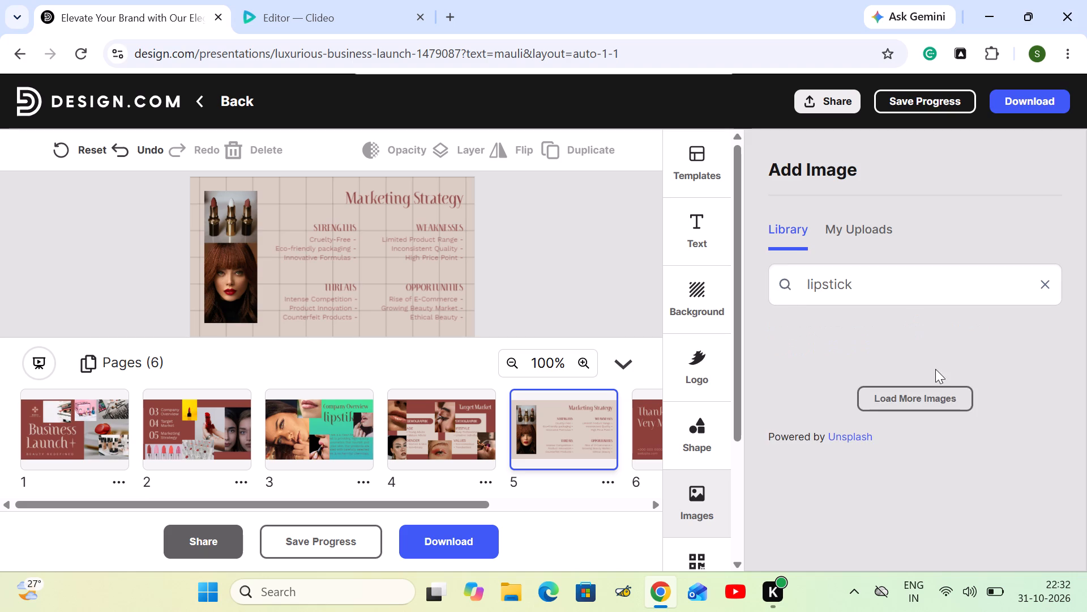
Add the lipstick photo with the red background to the Marketing Strategy slide, shrink it and place it beside the three-lipstick photo.
{"action": "scroll", "coordinate": [946, 379], "scroll_direction": "down", "scroll_amount": 5}
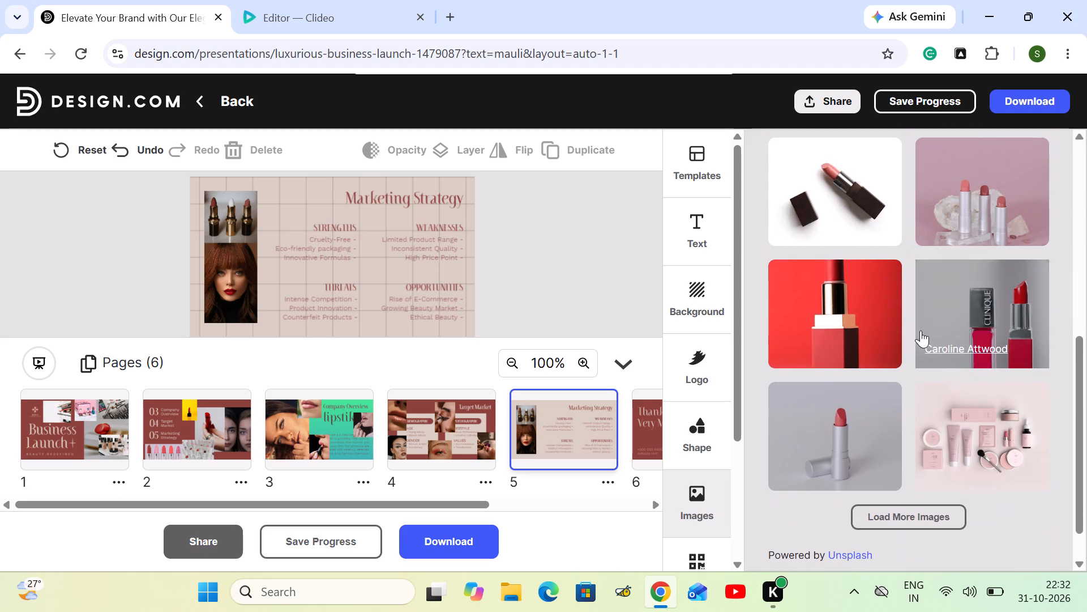
{"action": "left_click", "coordinate": [871, 320]}
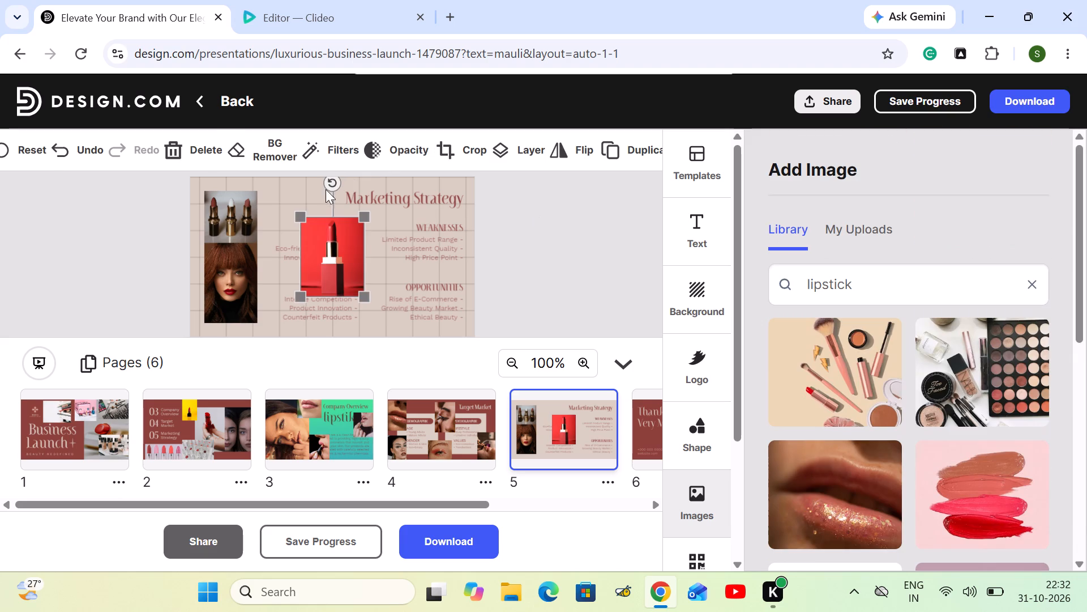
{"action": "left_click_drag", "start_coordinate": [323, 235], "coordinate": [440, 295]}
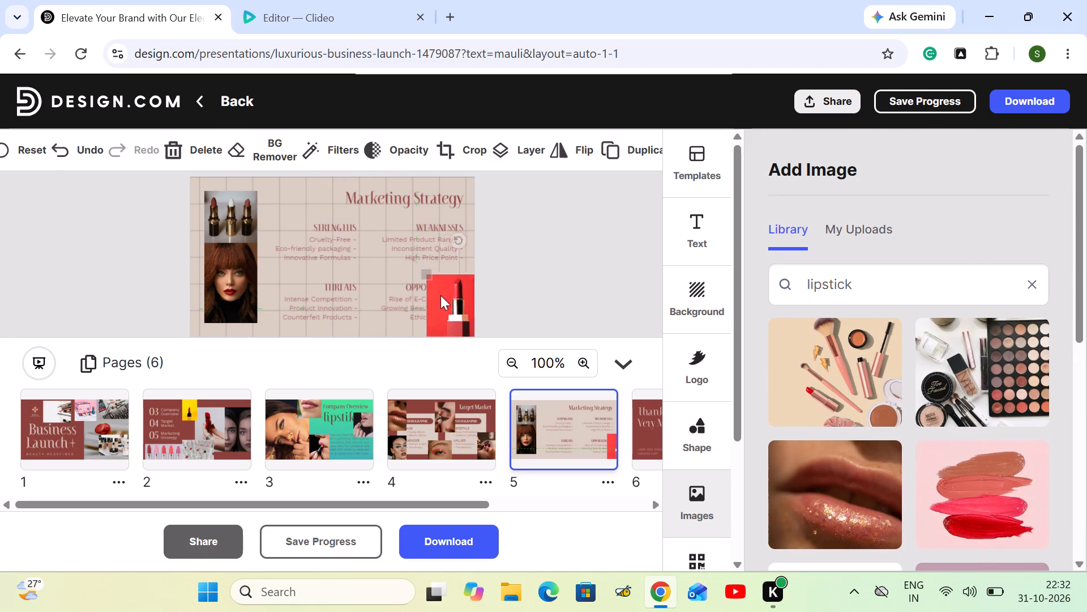
{"action": "left_click_drag", "start_coordinate": [440, 295], "coordinate": [370, 241]}
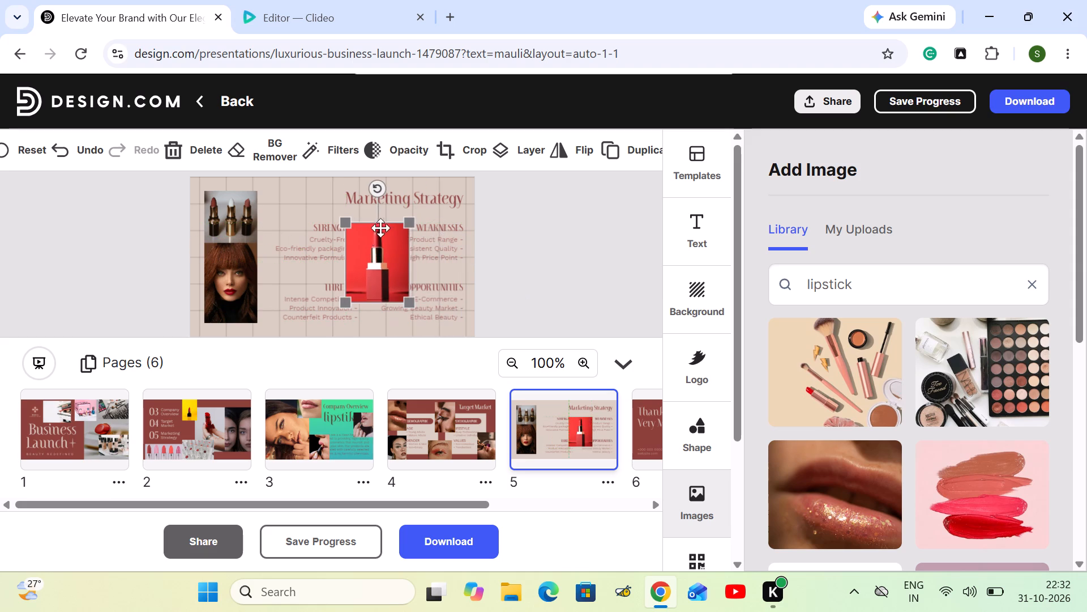
{"action": "left_click_drag", "start_coordinate": [406, 224], "coordinate": [391, 250]}
{"action": "left_click_drag", "start_coordinate": [370, 261], "coordinate": [370, 253]}
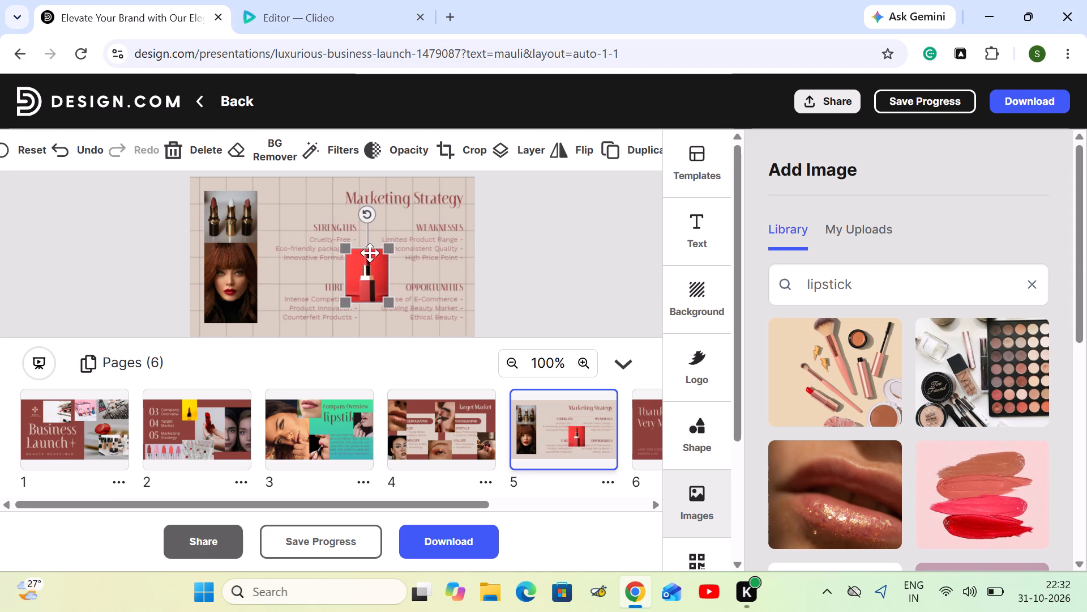
{"action": "left_click_drag", "start_coordinate": [370, 253], "coordinate": [282, 200]}
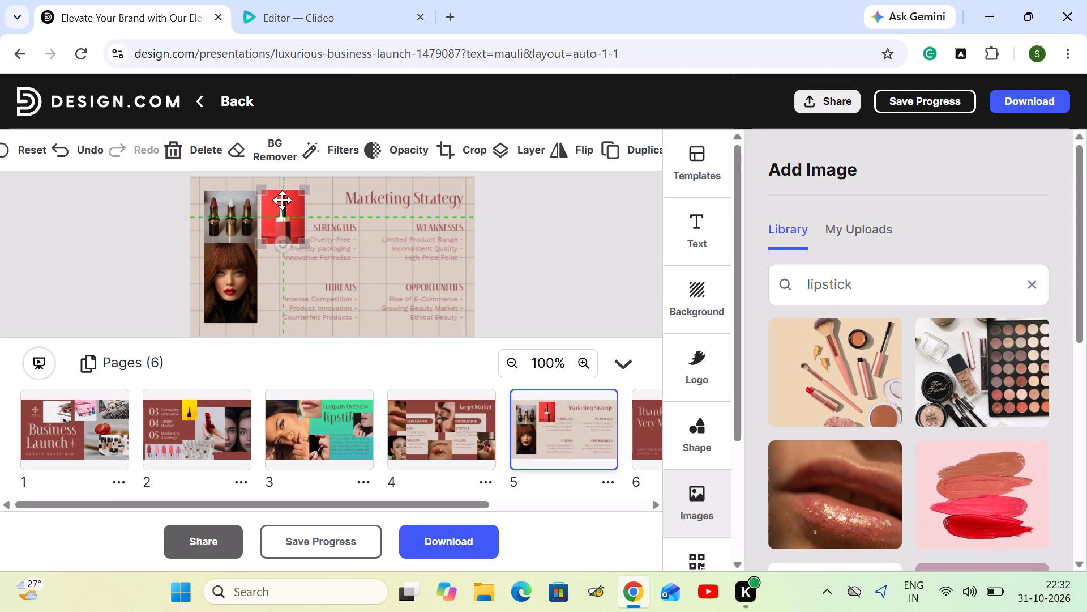
{"action": "left_click_drag", "start_coordinate": [282, 200], "coordinate": [283, 196]}
{"action": "left_click", "coordinate": [315, 195]}
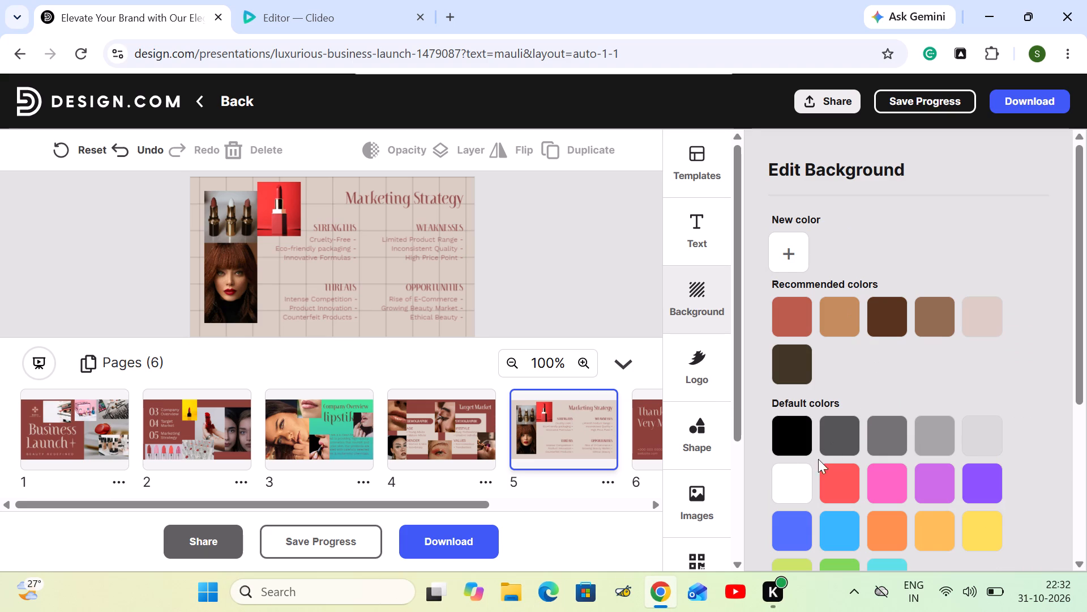
Add the Clinique lipstick photo, shrink it and place it directly below the red lipstick photo, beside the red-haired woman's portrait.
{"action": "left_click", "coordinate": [697, 505]}
{"action": "scroll", "coordinate": [888, 481], "scroll_direction": "down", "scroll_amount": 3}
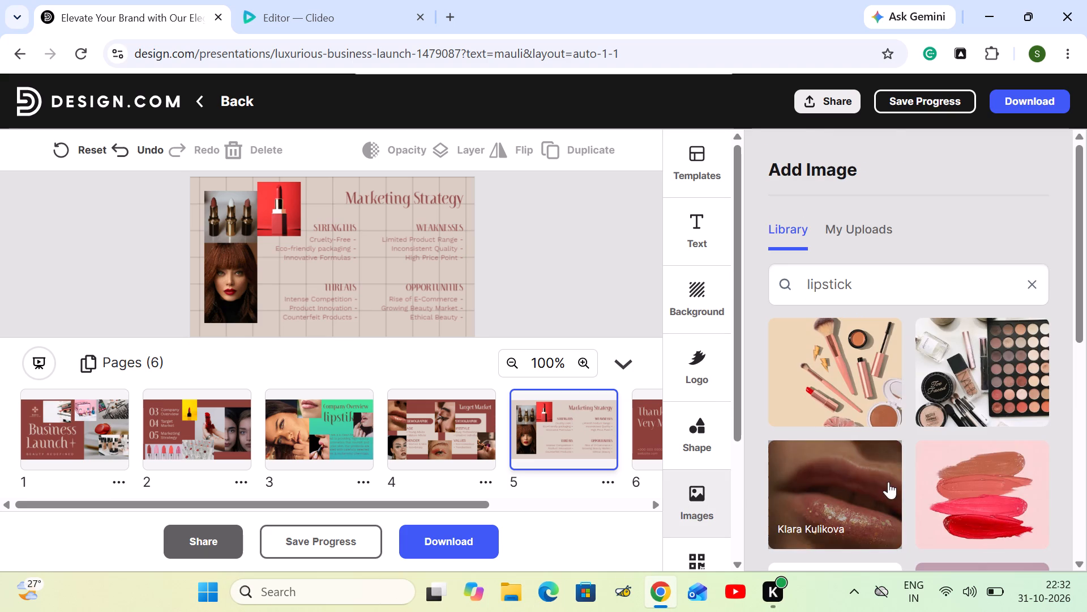
{"action": "scroll", "coordinate": [888, 482], "scroll_direction": "down", "scroll_amount": 4}
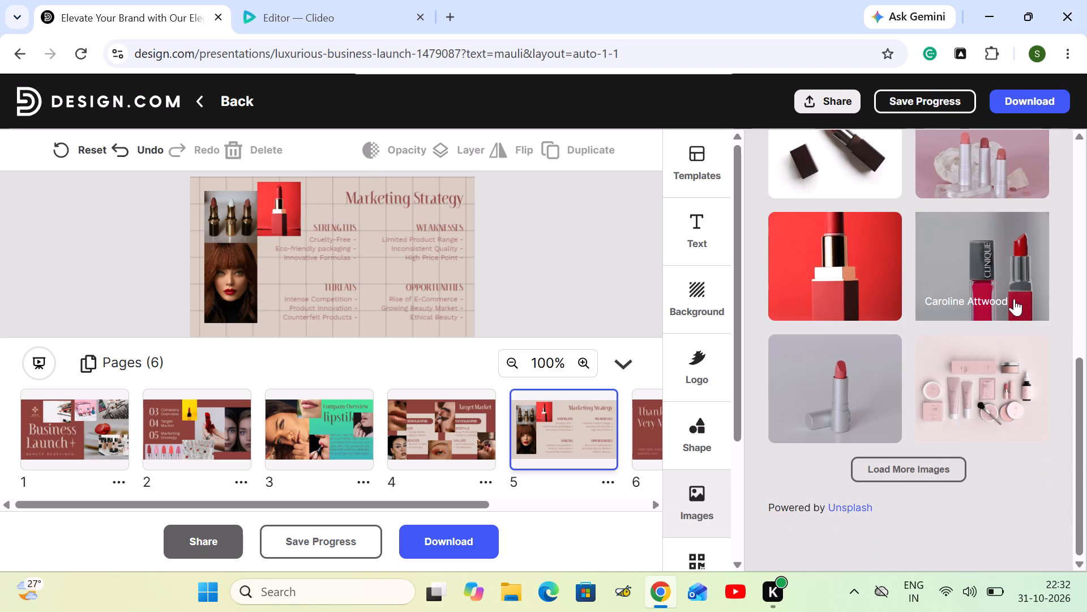
{"action": "left_click", "coordinate": [1015, 274]}
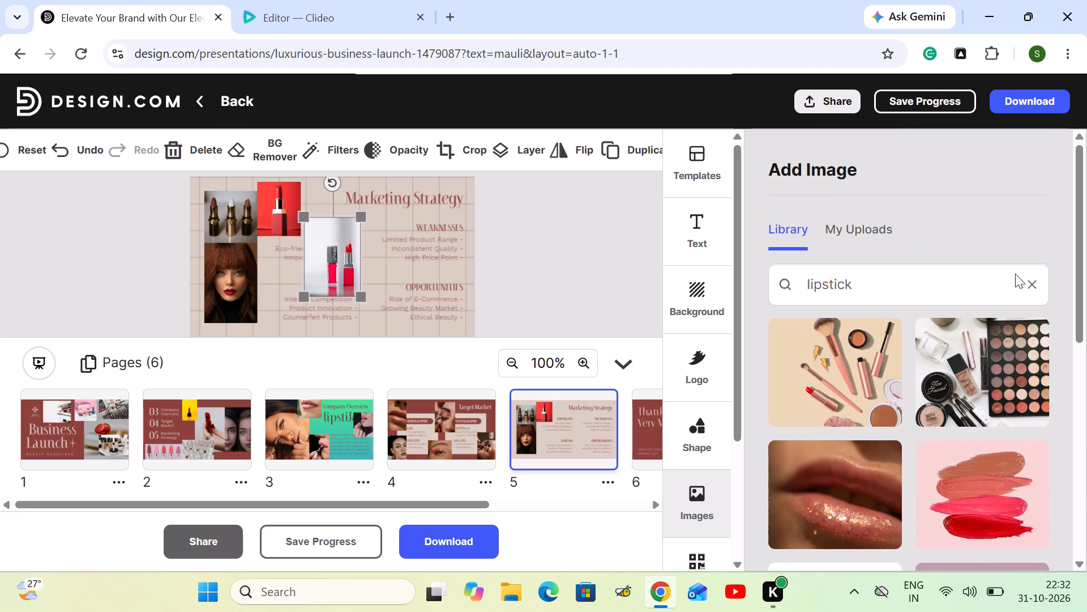
{"action": "left_click_drag", "start_coordinate": [335, 238], "coordinate": [335, 239]}
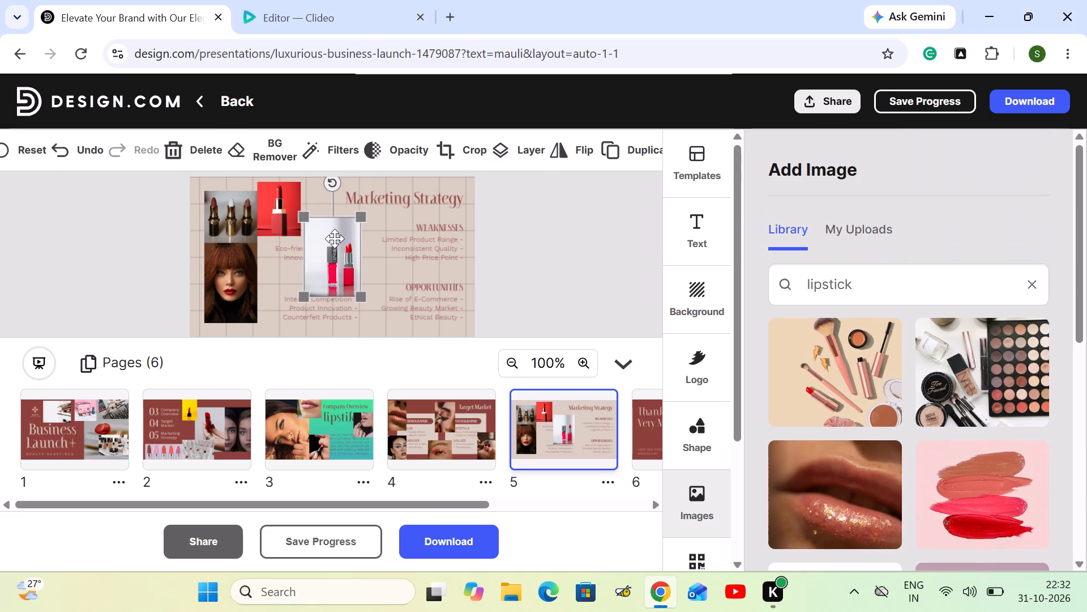
{"action": "left_click_drag", "start_coordinate": [335, 239], "coordinate": [272, 280]}
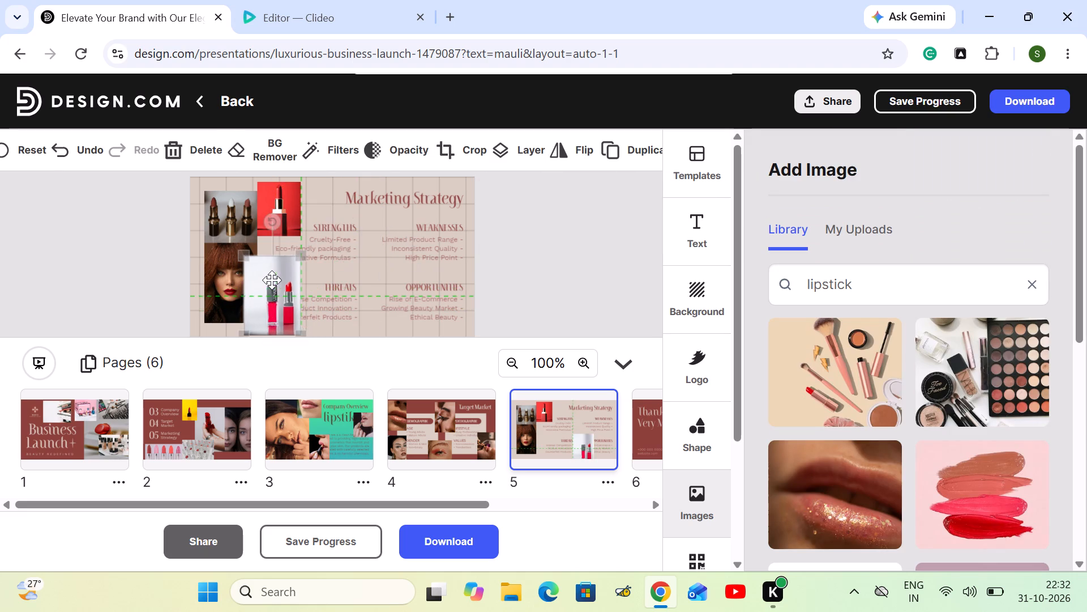
{"action": "left_click_drag", "start_coordinate": [272, 280], "coordinate": [286, 300]}
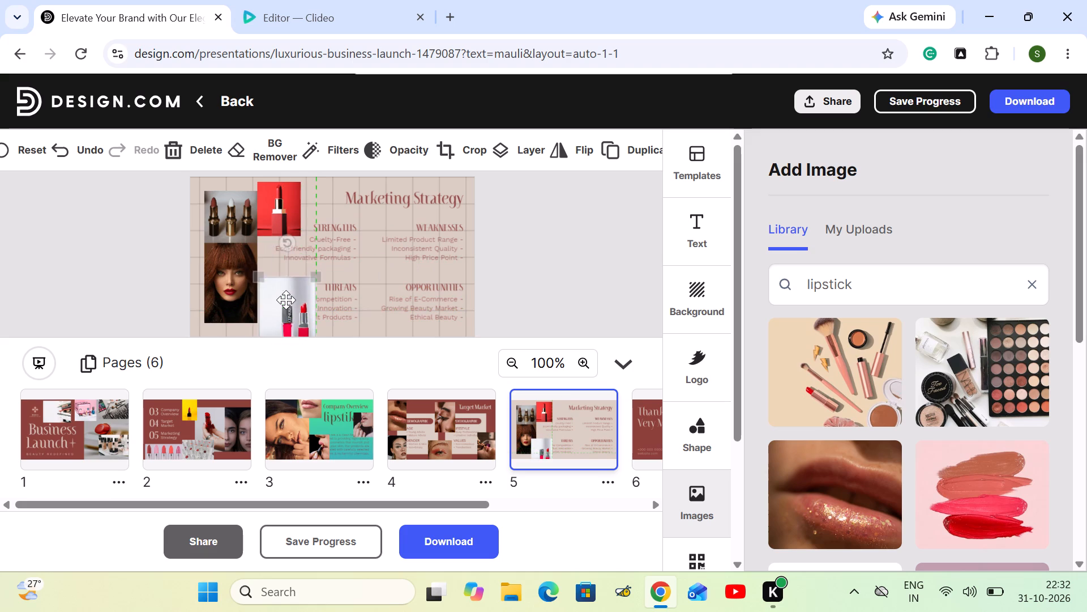
{"action": "left_click_drag", "start_coordinate": [286, 300], "coordinate": [283, 294]}
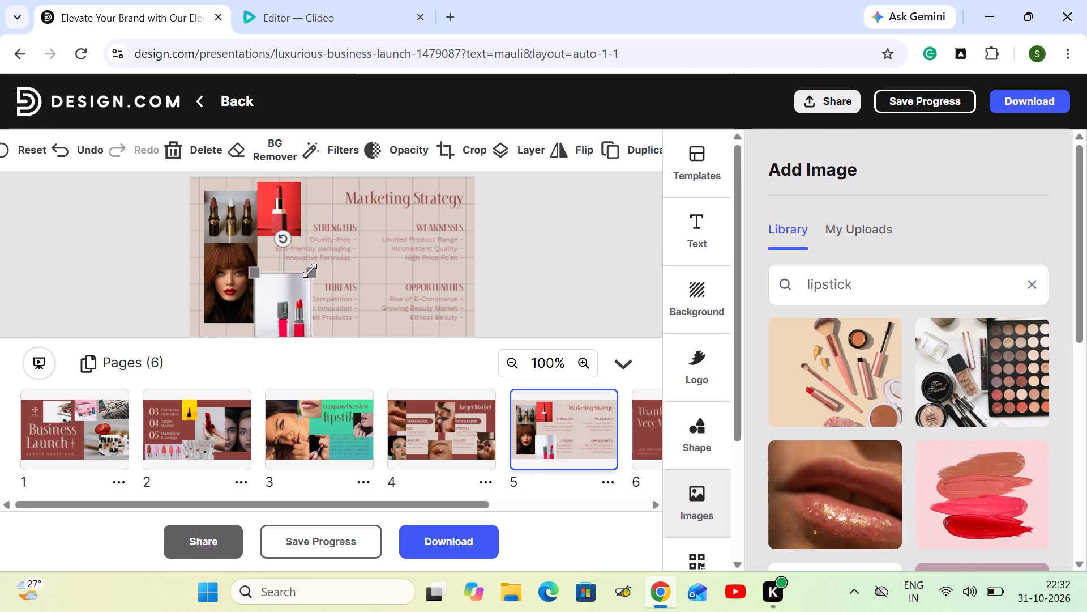
{"action": "left_click_drag", "start_coordinate": [310, 270], "coordinate": [305, 288]}
{"action": "left_click_drag", "start_coordinate": [279, 288], "coordinate": [288, 256]}
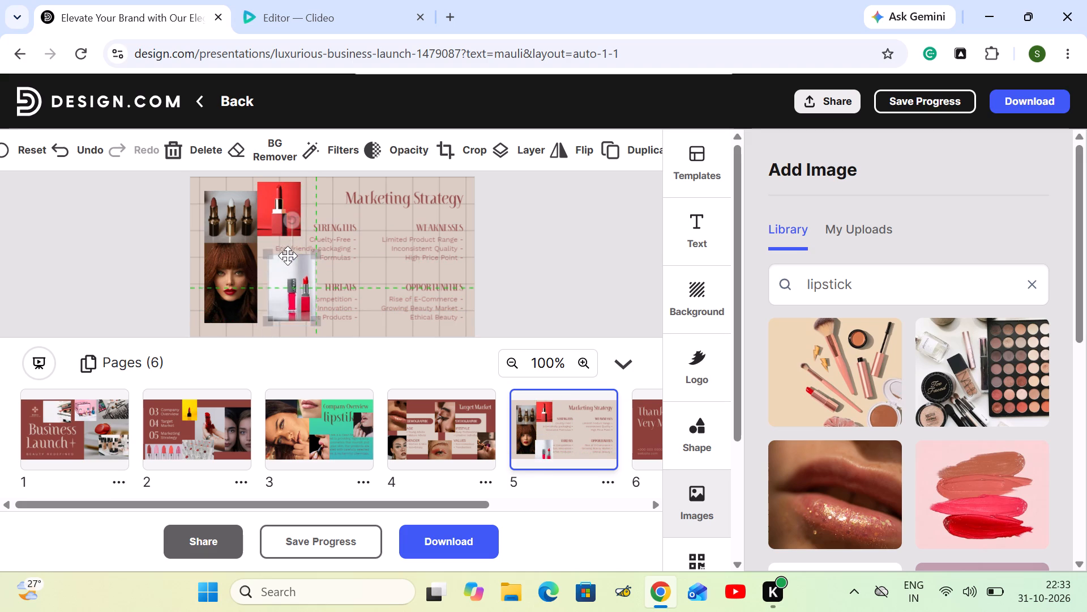
{"action": "left_click_drag", "start_coordinate": [288, 256], "coordinate": [283, 239]}
{"action": "left_click", "coordinate": [340, 255]}
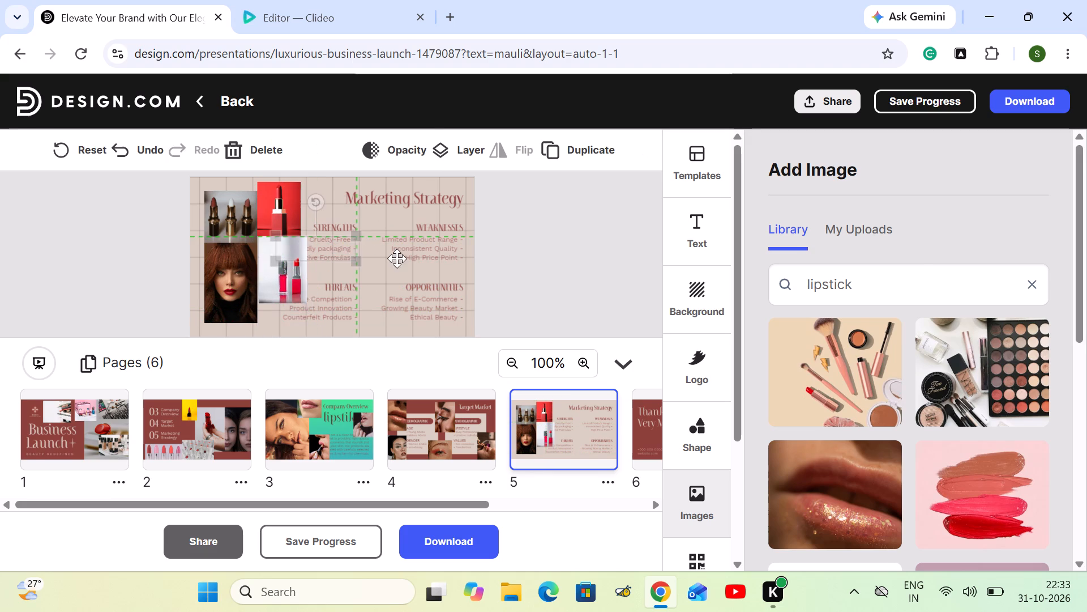
{"action": "left_click", "coordinate": [471, 244]}
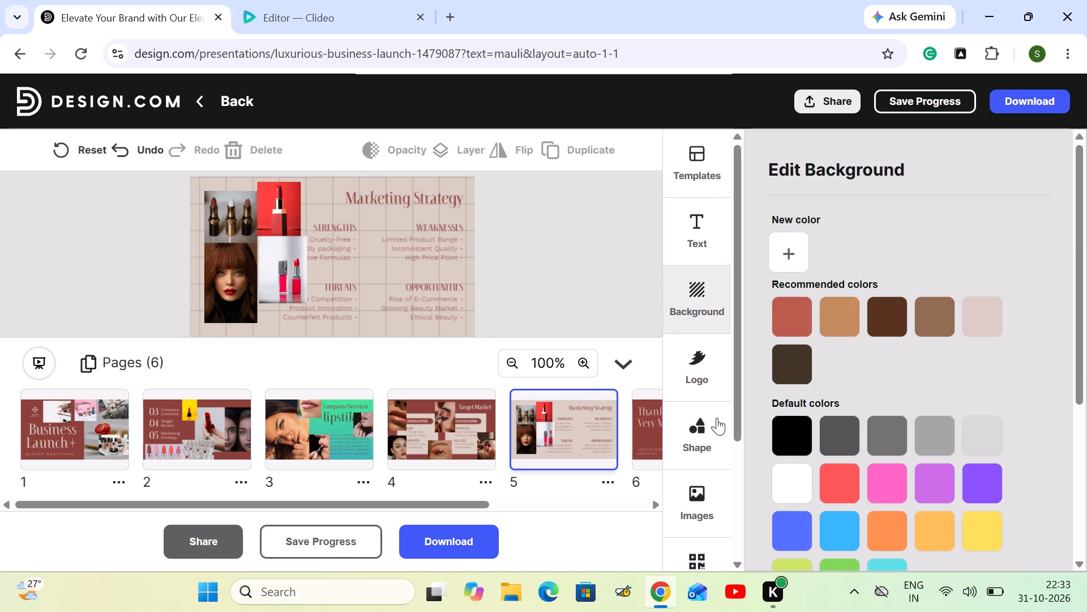
Load more lipstick images, add the dark red lips close-up, and fit it at the slide's top edge beside the red lipstick photo.
{"action": "scroll", "coordinate": [712, 426], "scroll_direction": "down", "scroll_amount": 3}
{"action": "left_click", "coordinate": [718, 339]}
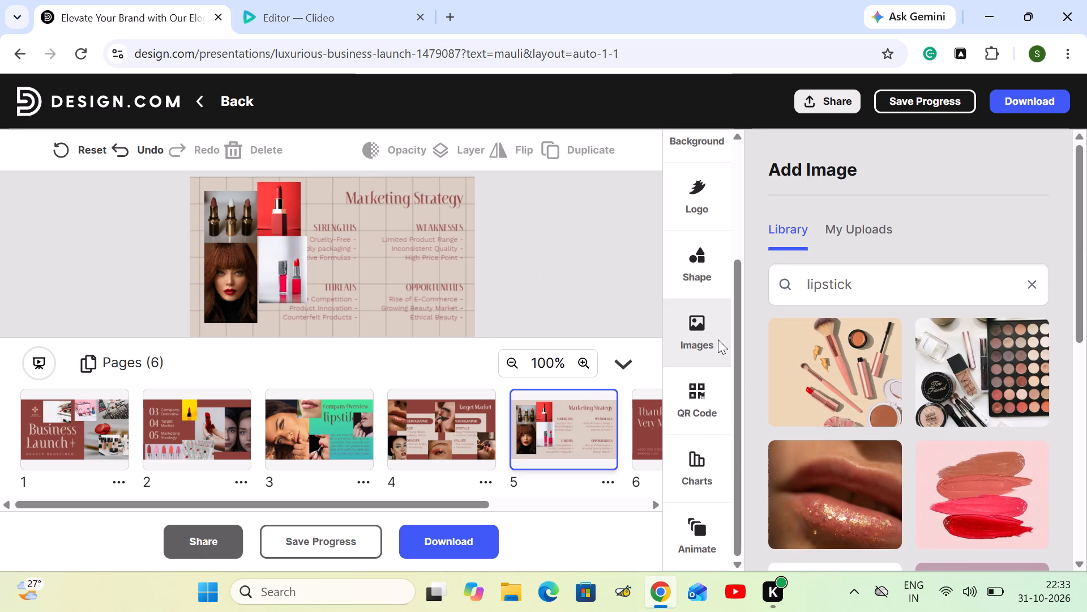
{"action": "scroll", "coordinate": [923, 427], "scroll_direction": "down", "scroll_amount": 10}
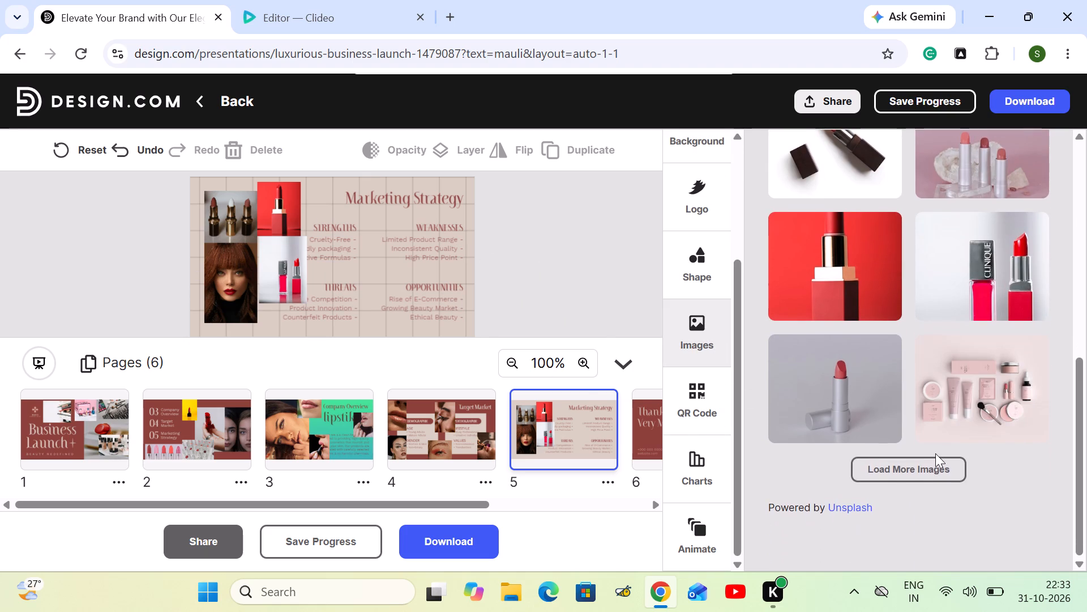
{"action": "left_click", "coordinate": [926, 466]}
{"action": "scroll", "coordinate": [924, 460], "scroll_direction": "down", "scroll_amount": 5}
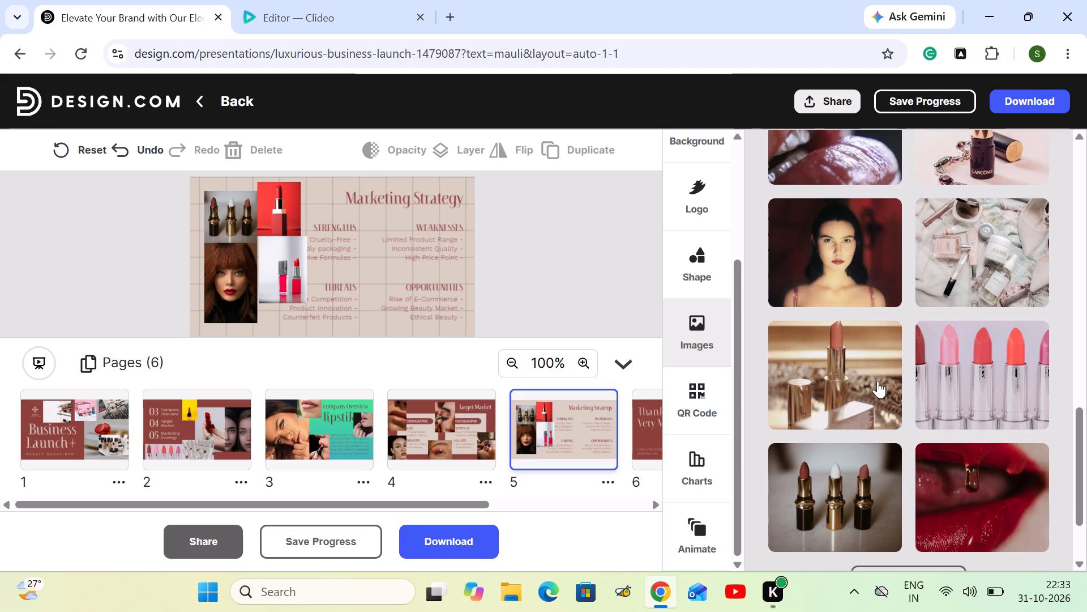
{"action": "scroll", "coordinate": [878, 392], "scroll_direction": "down", "scroll_amount": 4}
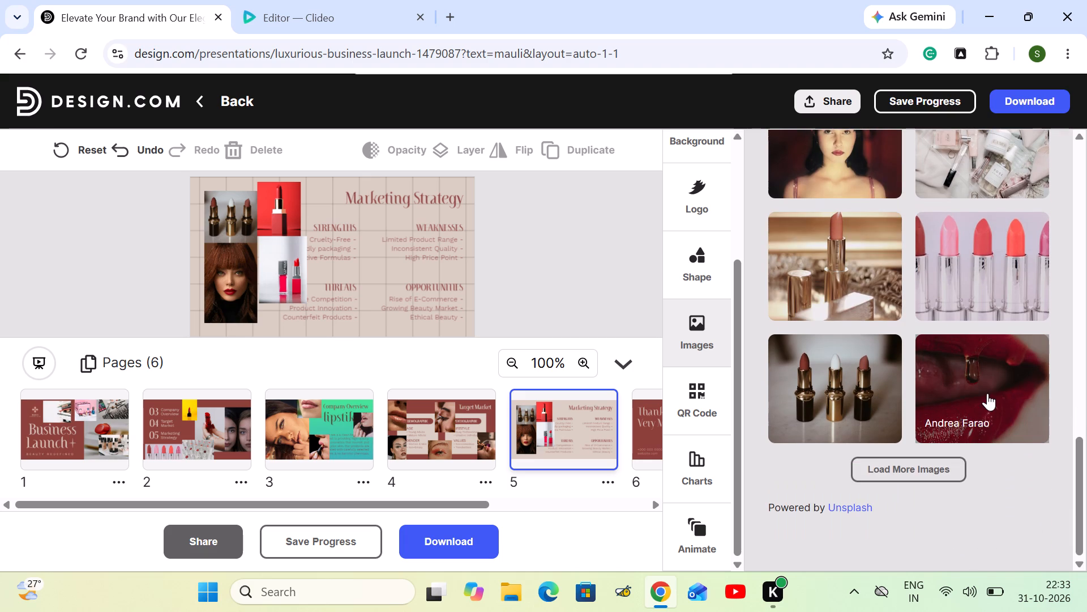
{"action": "left_click", "coordinate": [987, 393]}
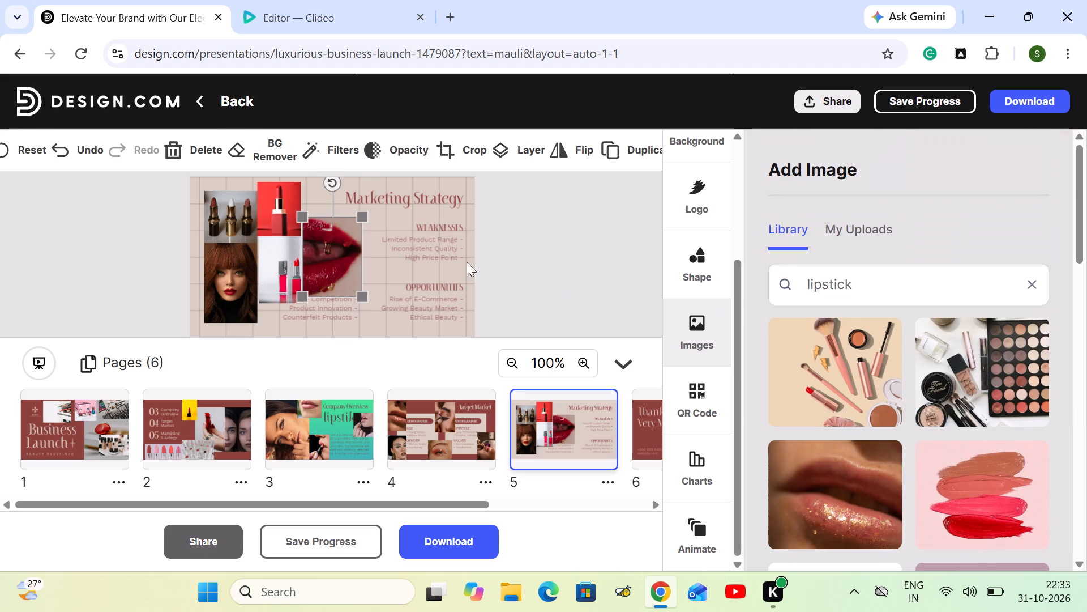
{"action": "left_click_drag", "start_coordinate": [357, 236], "coordinate": [358, 199]}
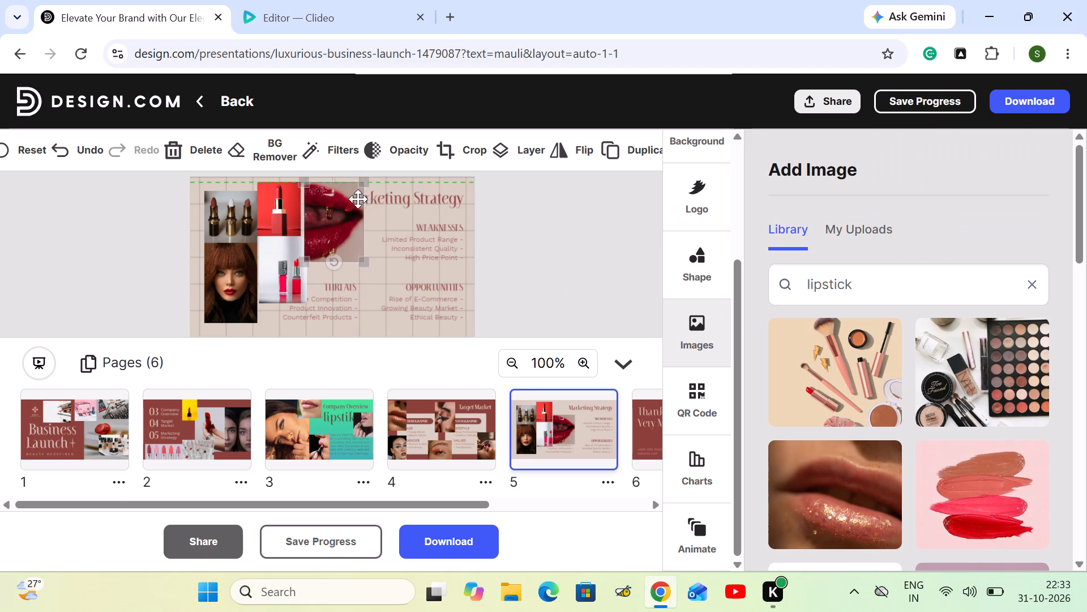
{"action": "left_click_drag", "start_coordinate": [358, 199], "coordinate": [354, 192]}
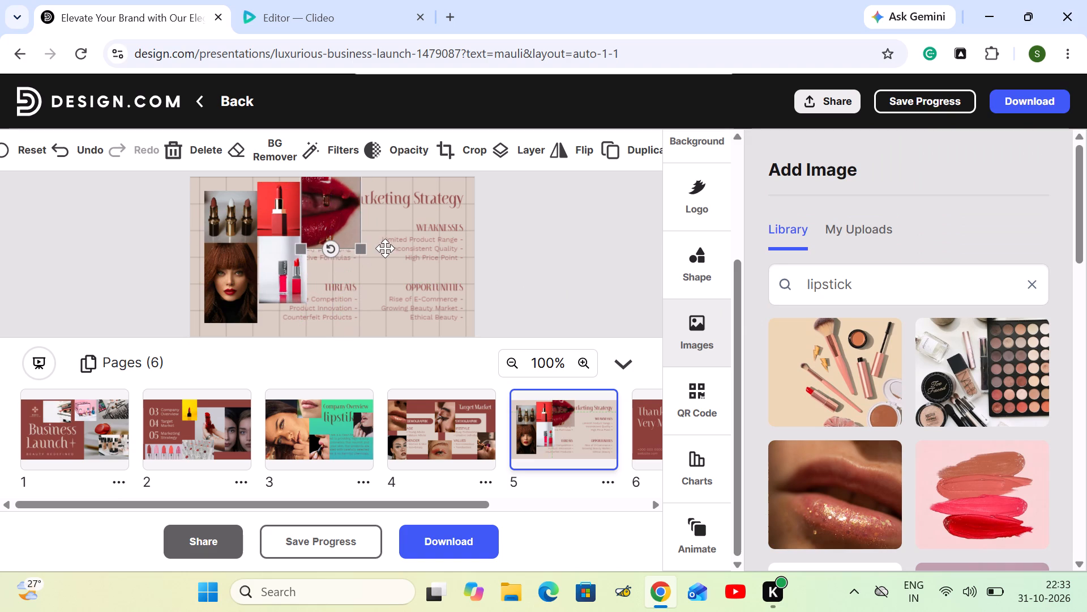
{"action": "left_click_drag", "start_coordinate": [362, 248], "coordinate": [363, 237]}
Try green, orange and red gradients on the list text under Weaknesses, and settle on solid light purple.
{"action": "left_click", "coordinate": [383, 250]}
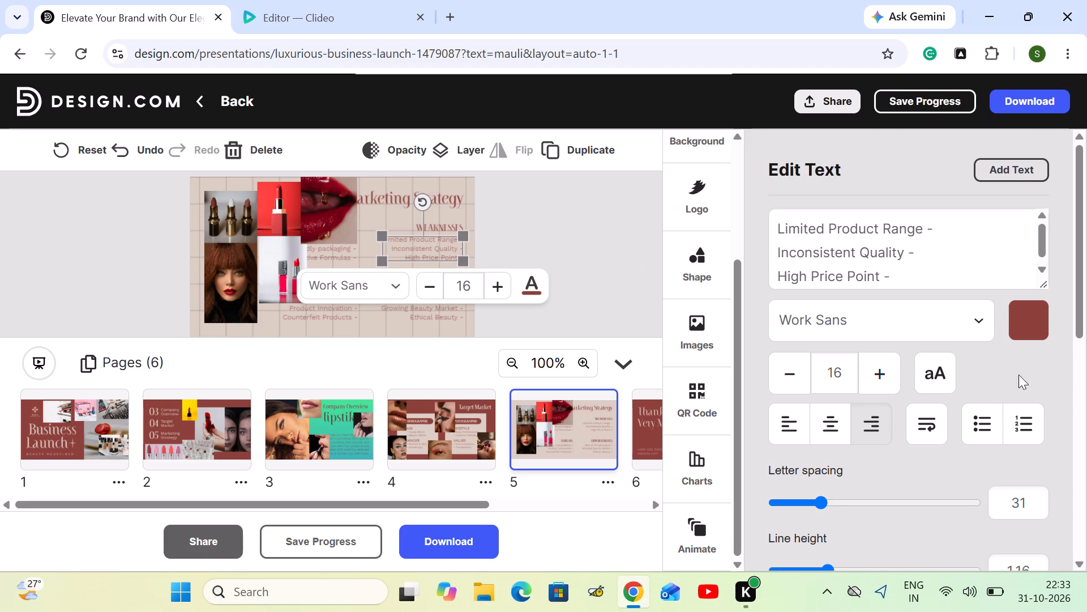
{"action": "left_click", "coordinate": [1026, 325]}
{"action": "left_click", "coordinate": [958, 394]}
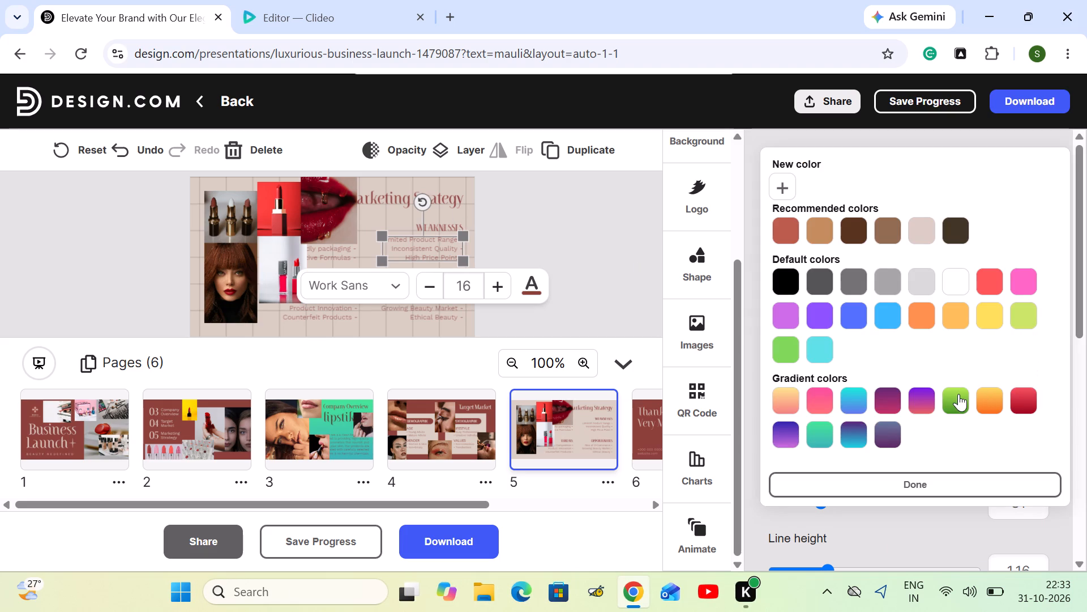
{"action": "left_click", "coordinate": [1000, 394]}
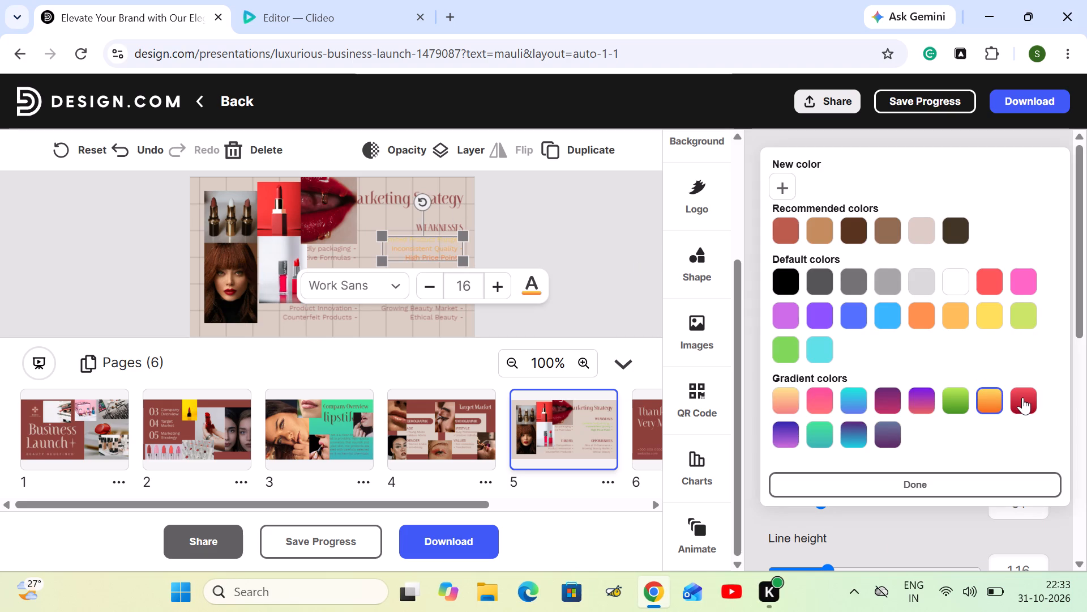
{"action": "left_click", "coordinate": [1022, 397]}
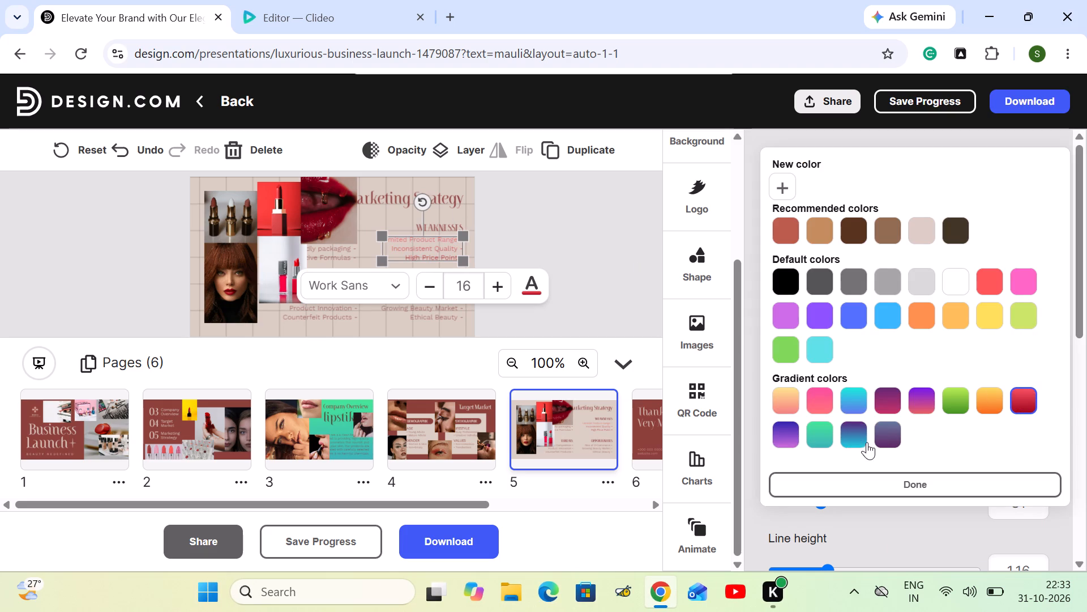
{"action": "left_click", "coordinate": [796, 313]}
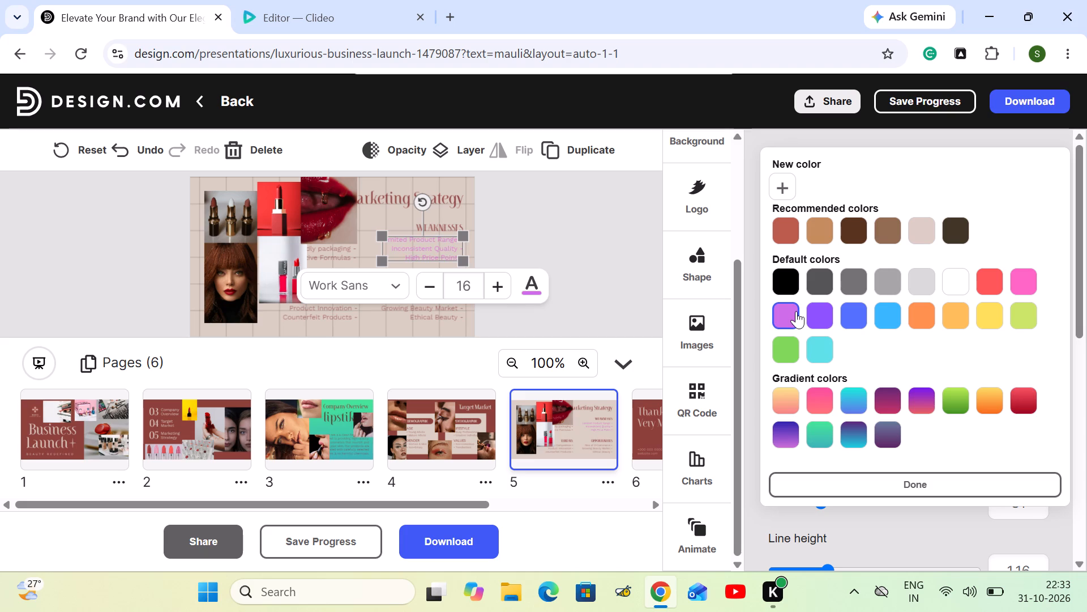
Set the Marketing Strategy slide's background to the recommended dark brown colour.
{"action": "left_click", "coordinate": [367, 304]}
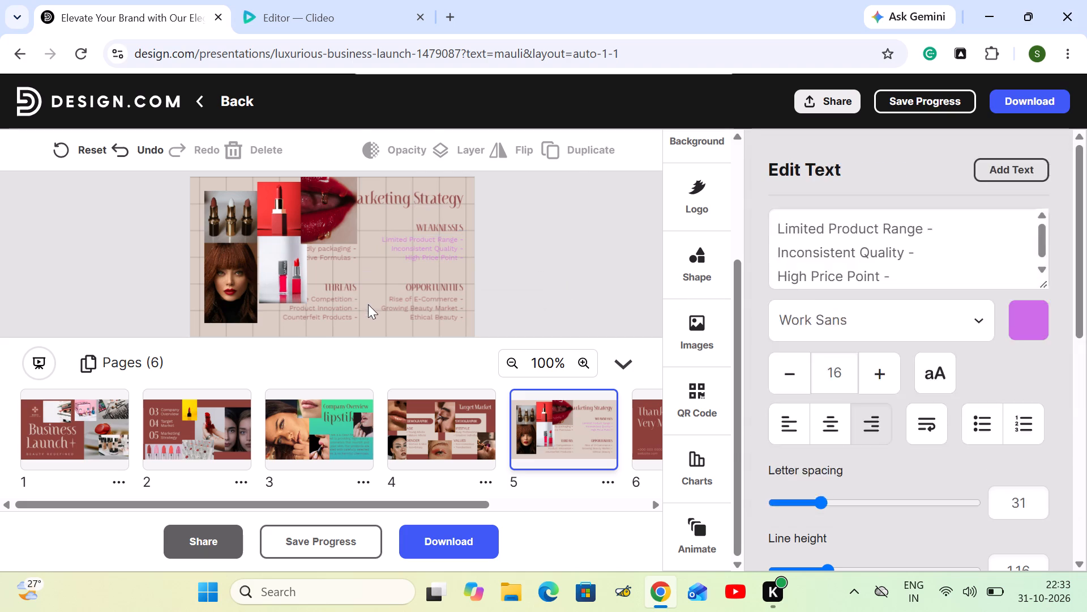
{"action": "left_click", "coordinate": [895, 325]}
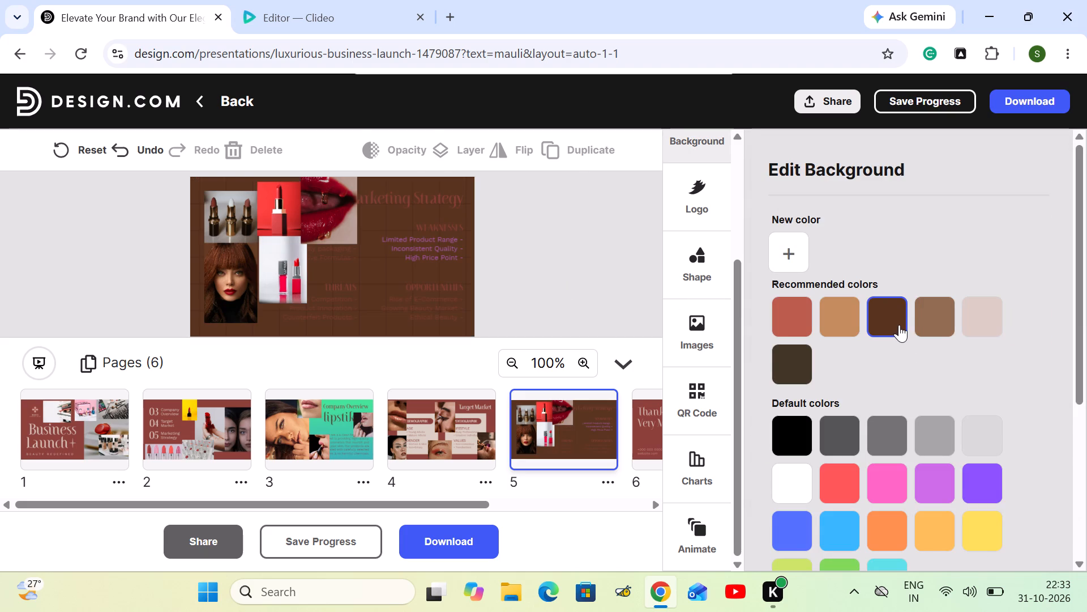
Try black, pink and purple backgrounds on the Marketing Strategy slide, and settle on the green-to-teal gradient.
{"action": "left_click", "coordinate": [793, 430]}
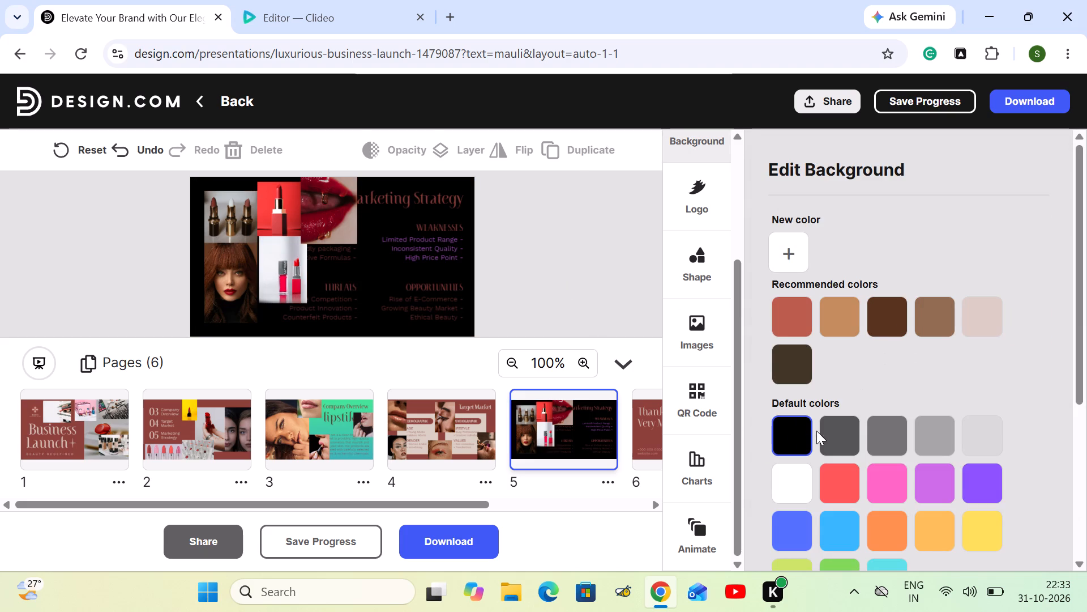
{"action": "left_click", "coordinate": [860, 446]}
{"action": "left_click", "coordinate": [876, 483]}
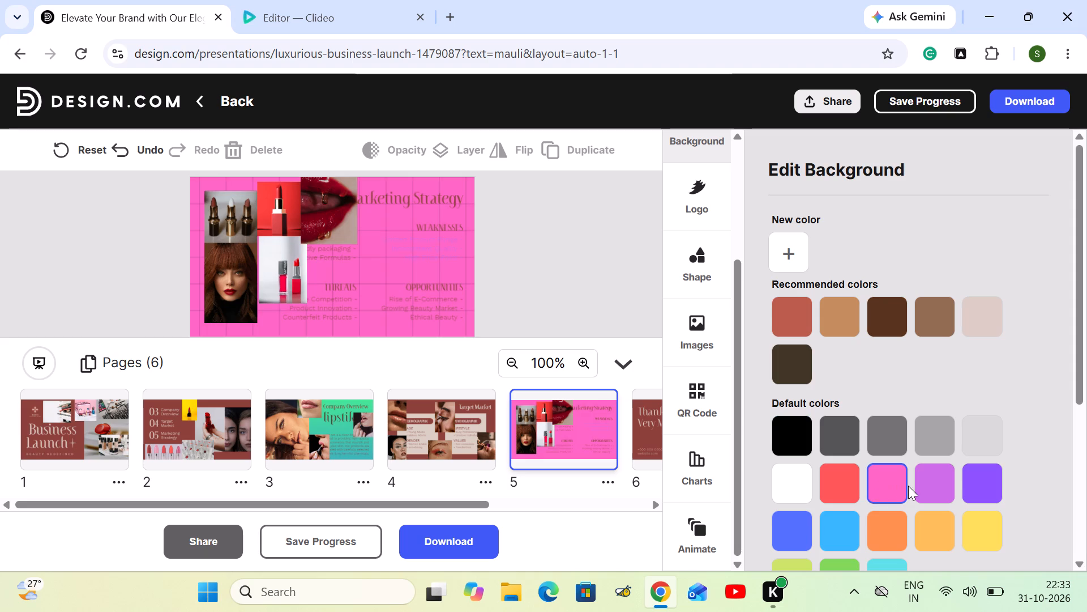
{"action": "left_click", "coordinate": [938, 491]}
{"action": "left_click", "coordinate": [990, 495]}
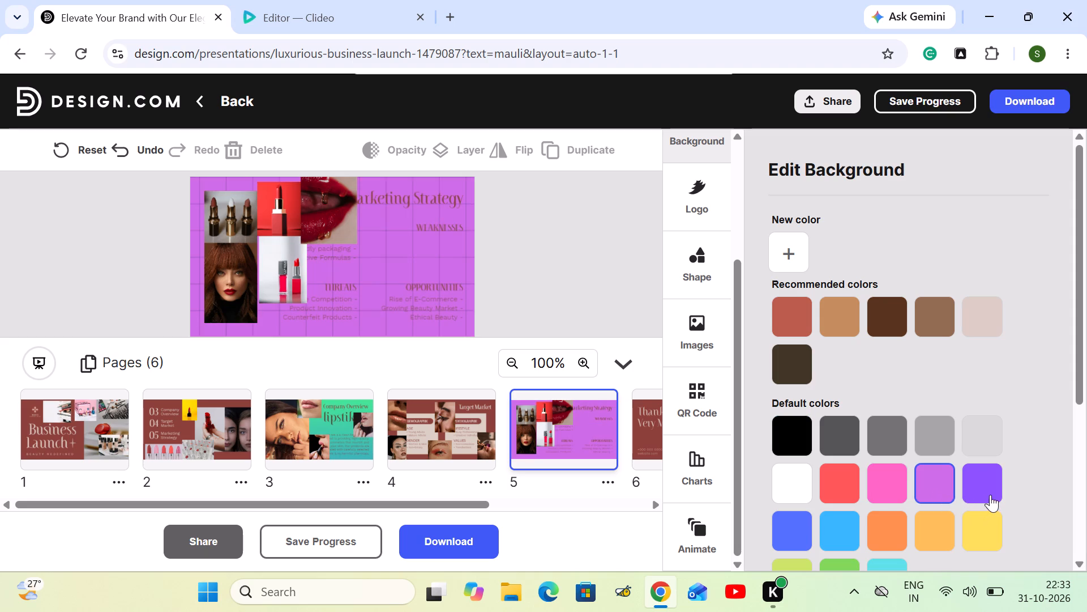
{"action": "scroll", "coordinate": [1000, 496], "scroll_direction": "down", "scroll_amount": 5}
{"action": "left_click", "coordinate": [941, 391]}
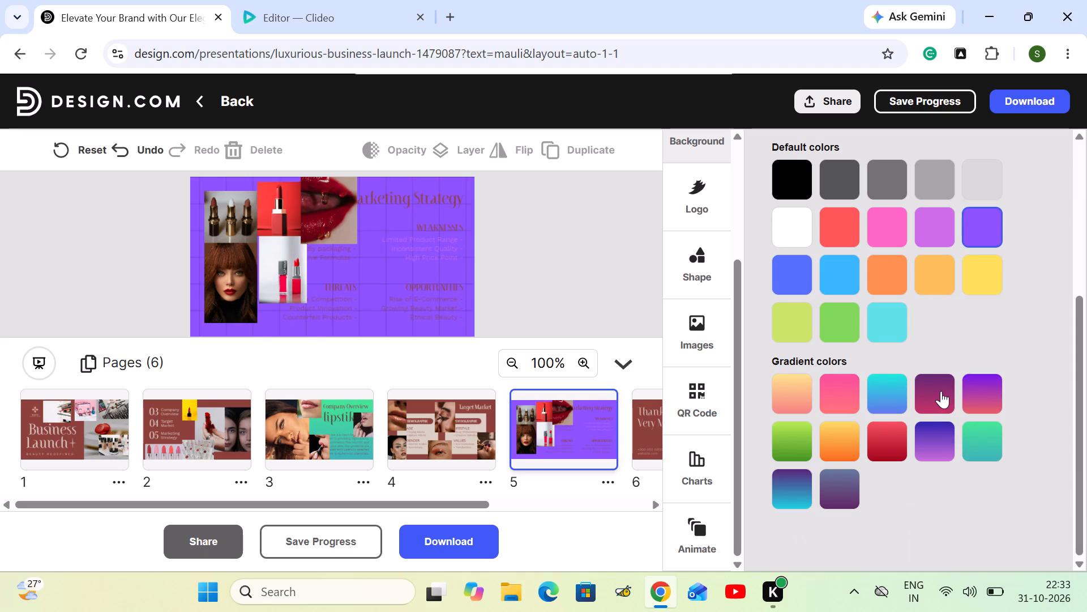
{"action": "left_click", "coordinate": [978, 445]}
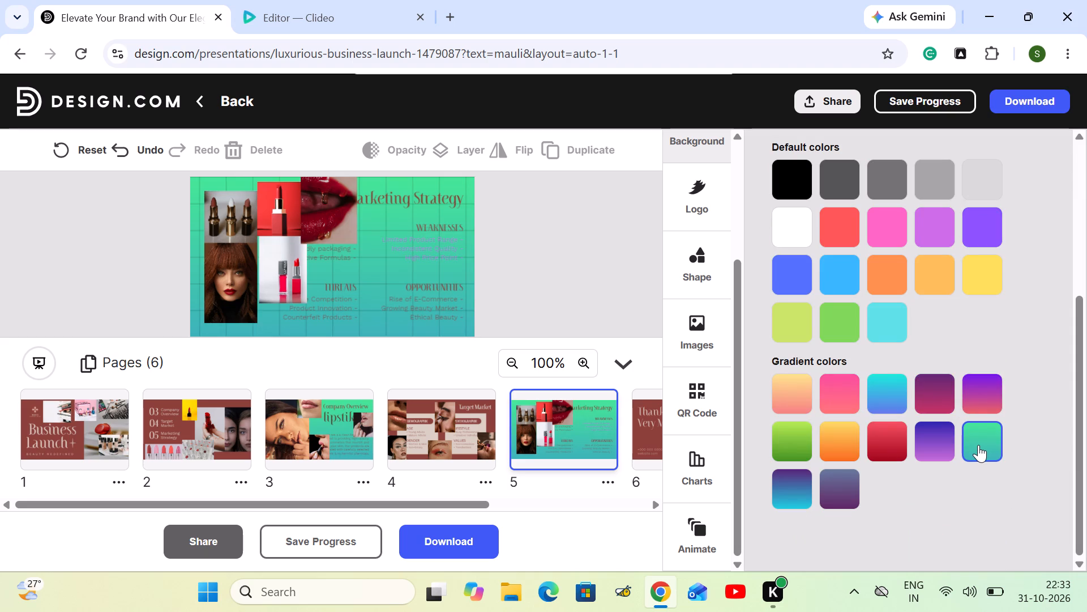
Move the Clinique lipstick photo between the two list columns and the dark red lips close-up to the slide's bottom edge beside the portrait.
{"action": "left_click_drag", "start_coordinate": [286, 266], "coordinate": [373, 275]}
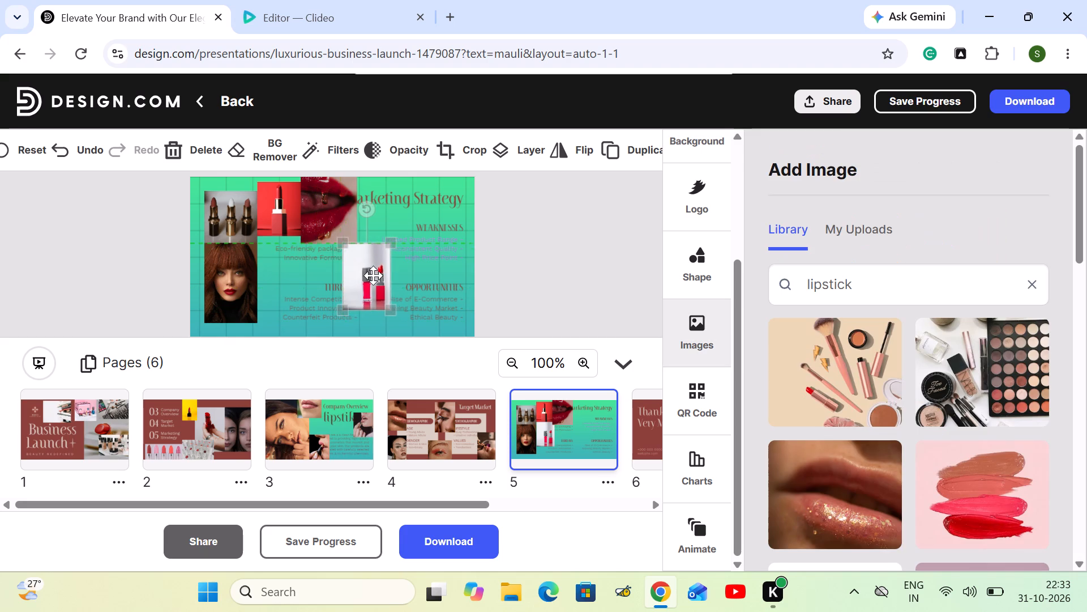
{"action": "left_click_drag", "start_coordinate": [373, 275], "coordinate": [376, 274]}
{"action": "left_click_drag", "start_coordinate": [333, 197], "coordinate": [377, 228]}
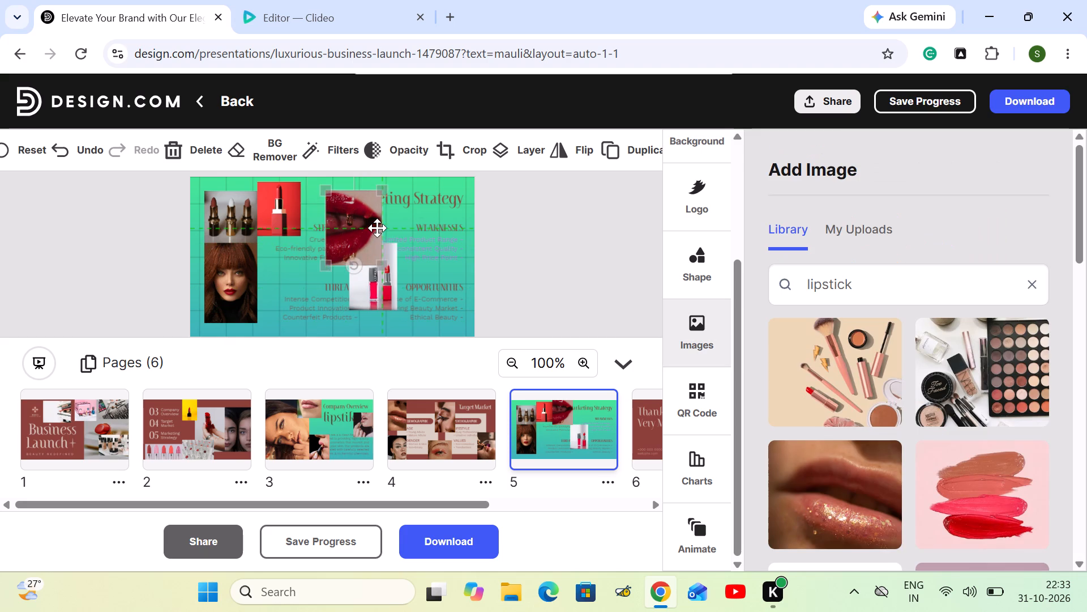
{"action": "left_click_drag", "start_coordinate": [377, 228], "coordinate": [285, 308]}
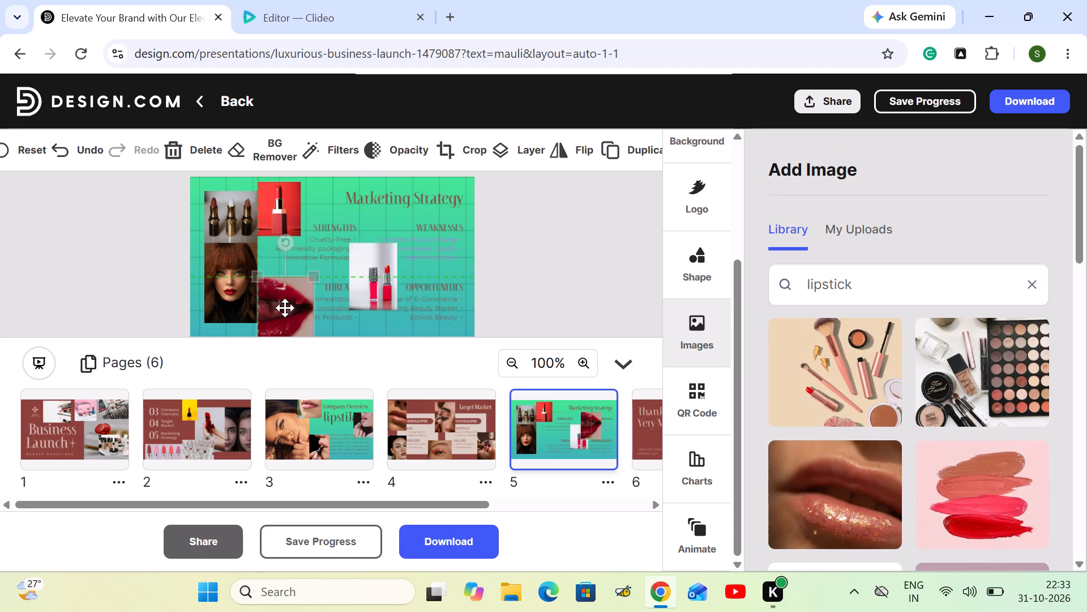
{"action": "left_click_drag", "start_coordinate": [285, 308], "coordinate": [289, 316]}
Shrink the red lipstick photo and place it at the slide's top edge, just before the Marketing Strategy title.
{"action": "left_click_drag", "start_coordinate": [290, 210], "coordinate": [305, 214]}
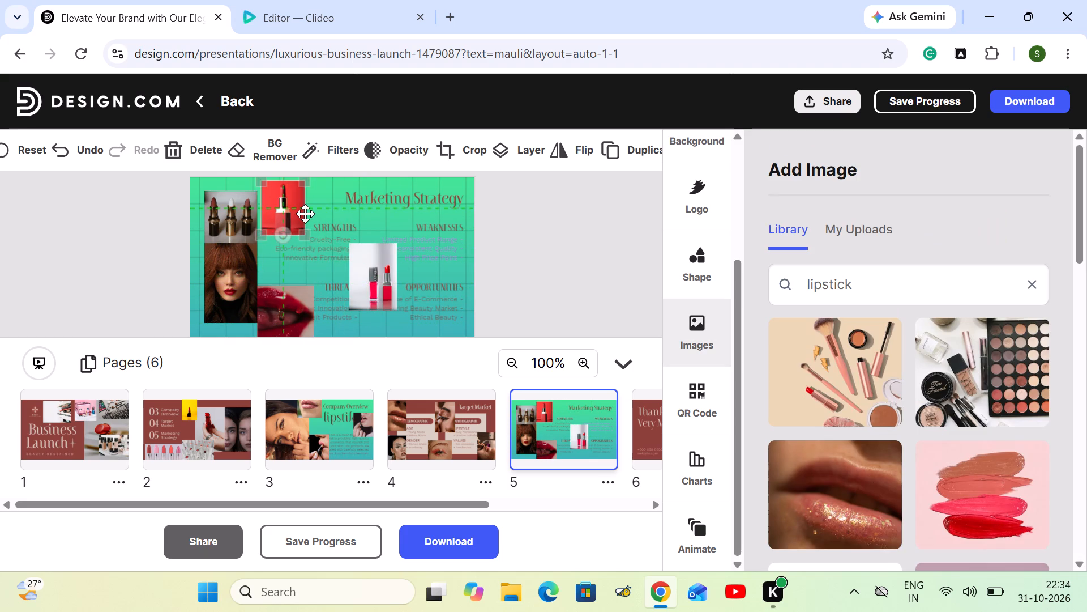
{"action": "left_click_drag", "start_coordinate": [305, 214], "coordinate": [335, 211]}
{"action": "left_click_drag", "start_coordinate": [306, 231], "coordinate": [321, 222]}
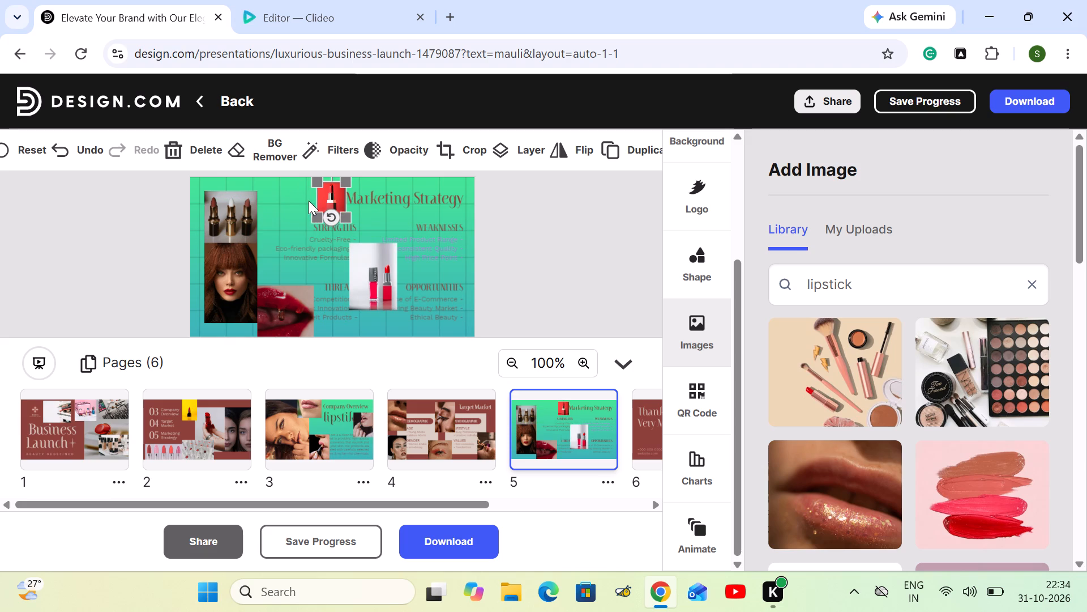
{"action": "left_click", "coordinate": [294, 200]}
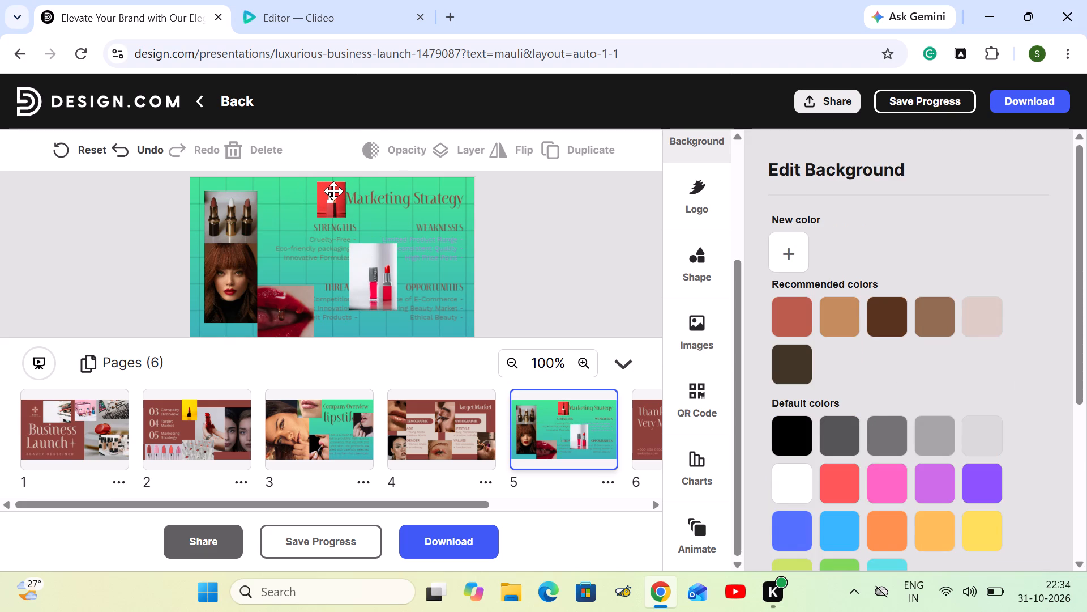
{"action": "left_click_drag", "start_coordinate": [333, 192], "coordinate": [325, 192]}
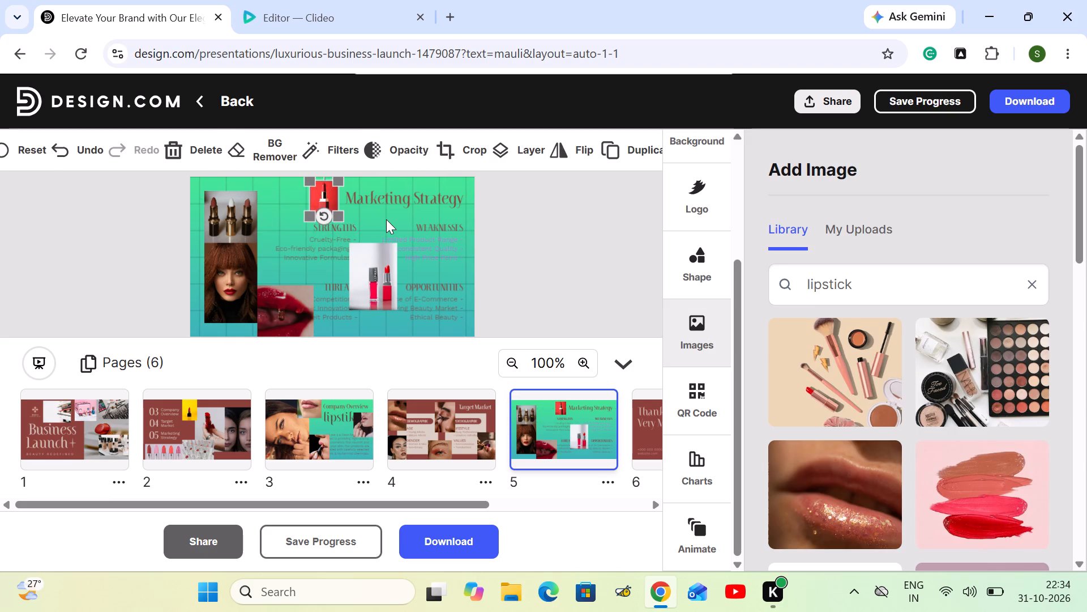
{"action": "left_click", "coordinate": [386, 219]}
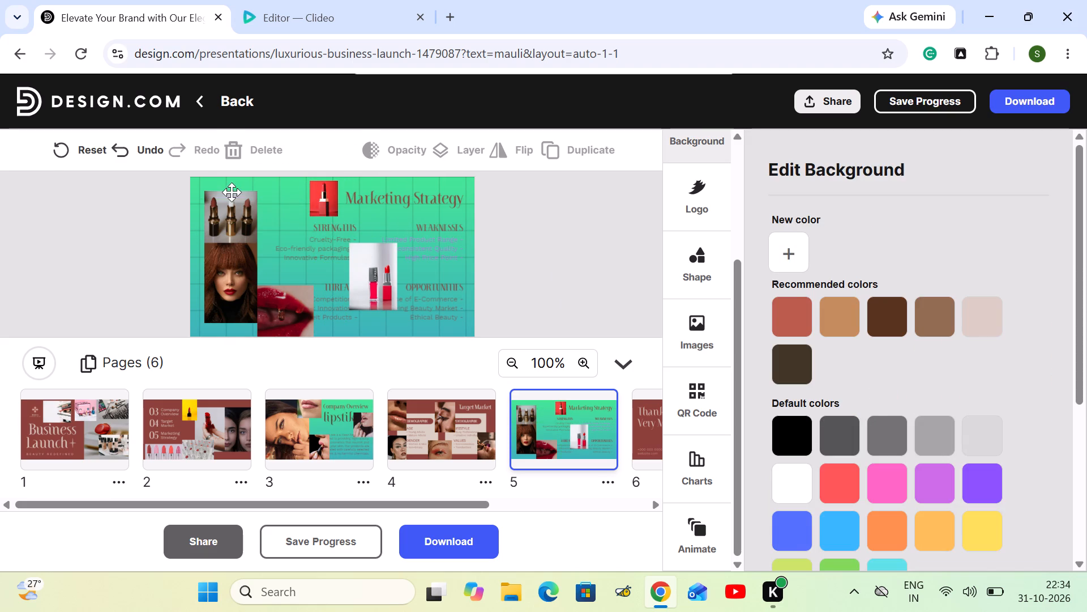
Move the three-lipsticks photo next to the small red lipstick photo, above the red-haired woman's portrait.
{"action": "left_click_drag", "start_coordinate": [232, 203], "coordinate": [264, 190]}
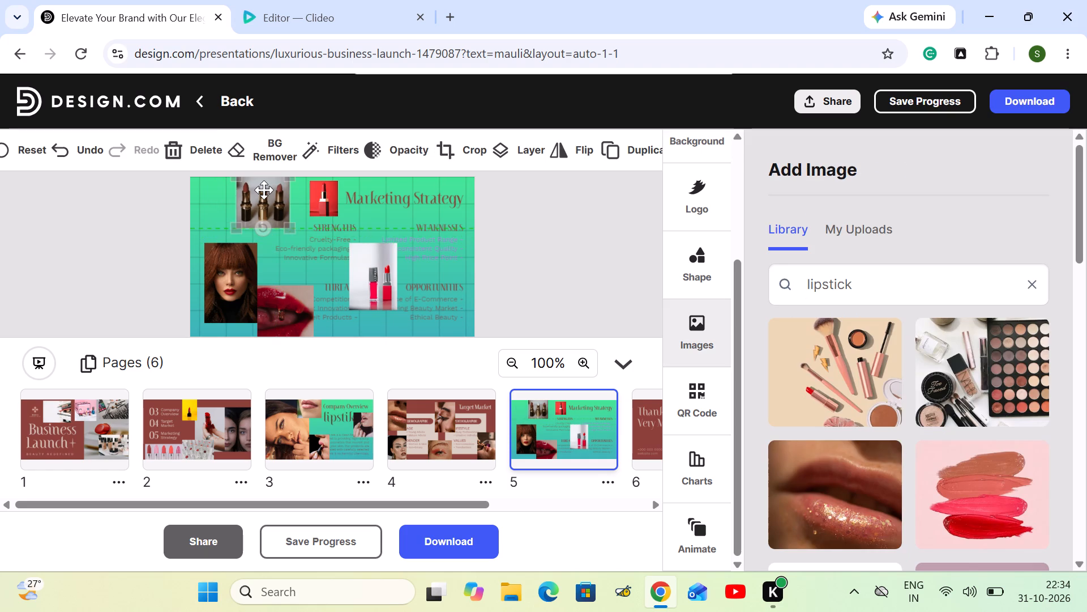
{"action": "left_click_drag", "start_coordinate": [264, 190], "coordinate": [266, 202]}
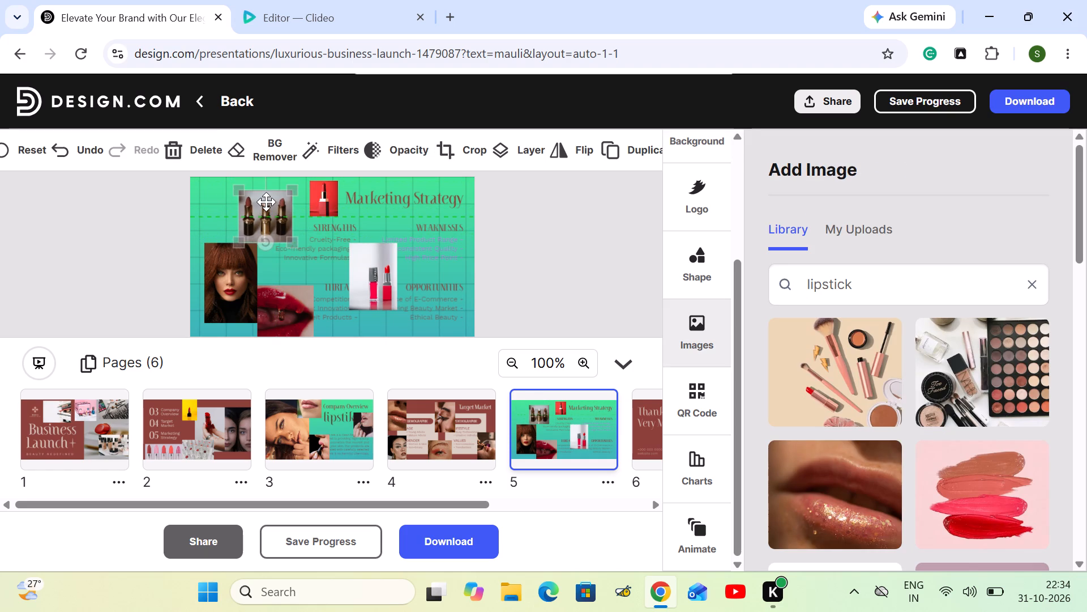
{"action": "left_click_drag", "start_coordinate": [266, 202], "coordinate": [268, 196]}
{"action": "left_click", "coordinate": [213, 193]}
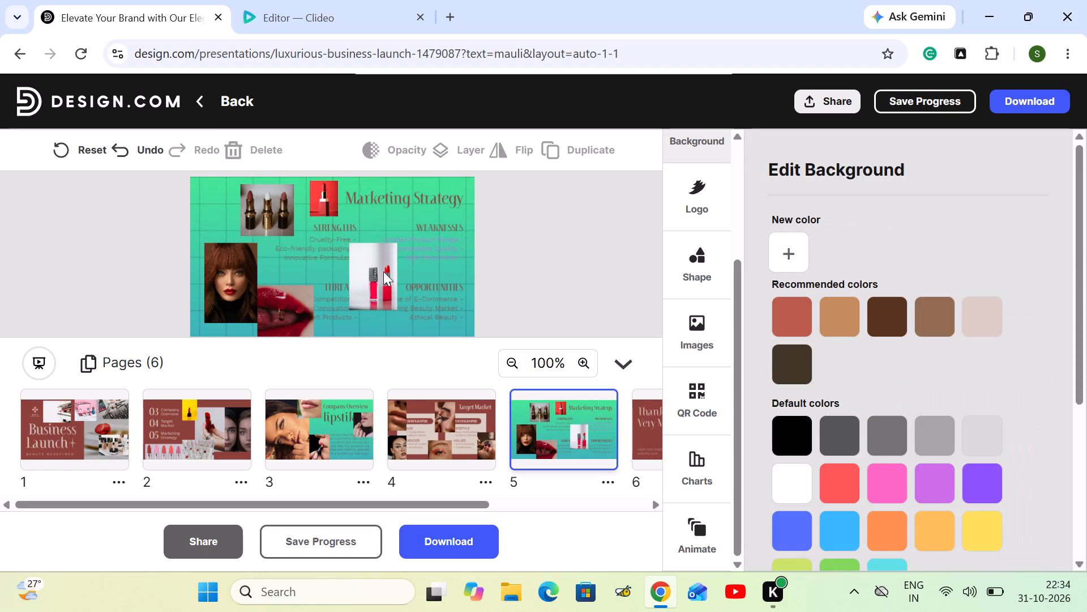
Open the Thank You slide on page 6 and set its background to the recommended orange-red colour.
{"action": "left_click", "coordinate": [652, 431]}
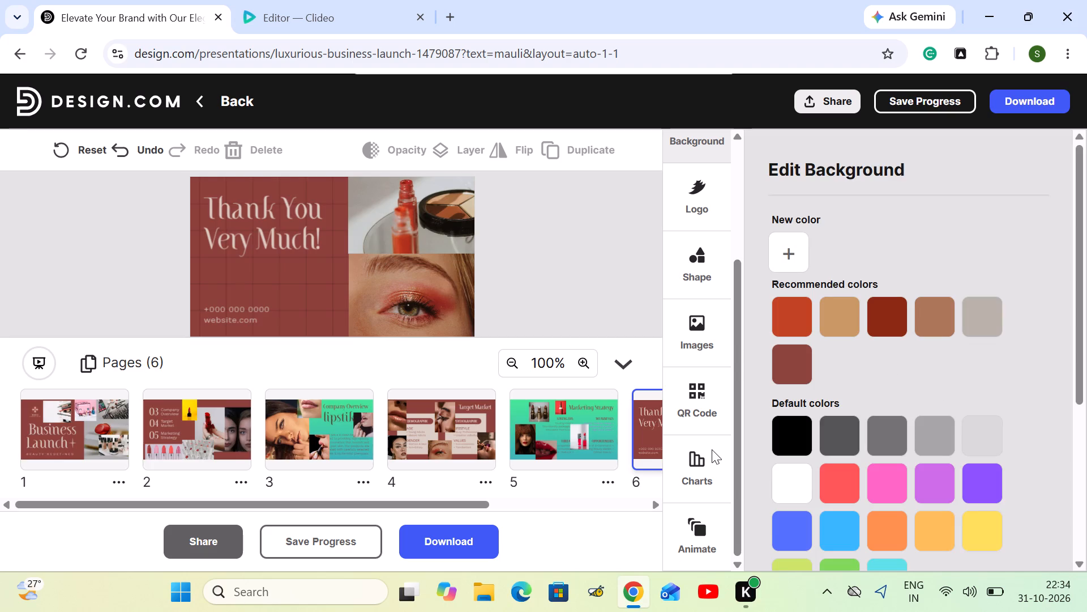
{"action": "left_click", "coordinate": [657, 499]}
{"action": "left_click", "coordinate": [657, 499]}
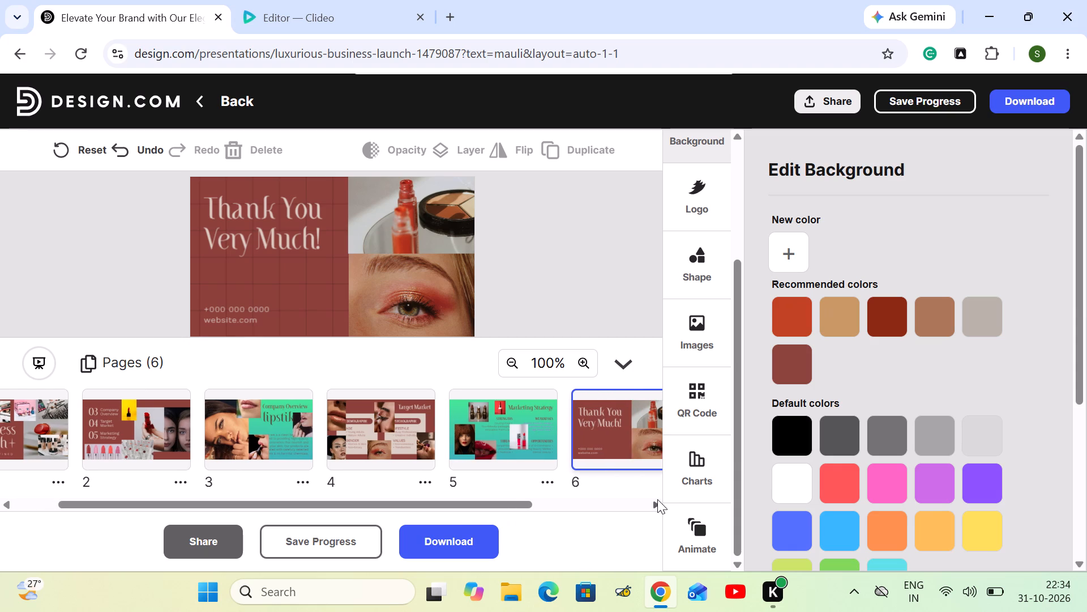
{"action": "triple_click", "coordinate": [657, 499]}
{"action": "triple_click", "coordinate": [657, 500]}
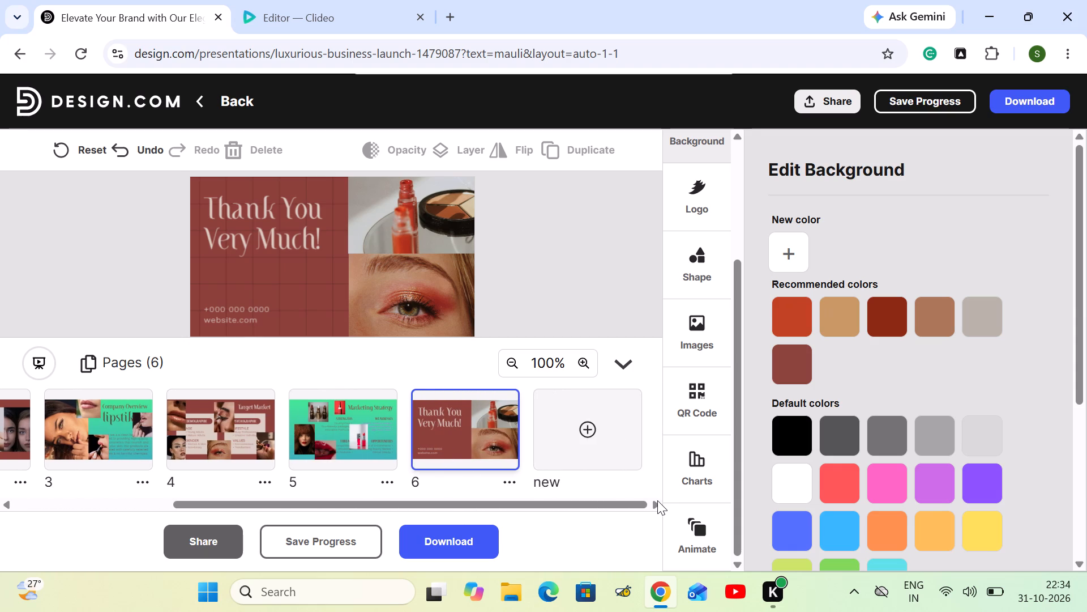
{"action": "left_click", "coordinate": [657, 500]}
{"action": "left_click", "coordinate": [798, 321]}
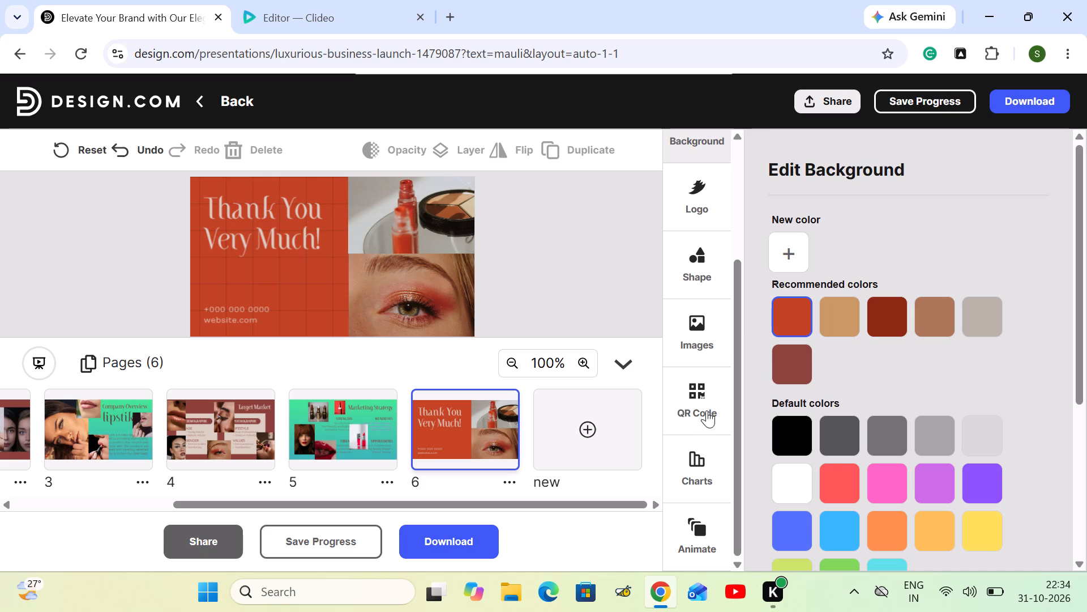
Search the image library for makeup and add the glittery glossy lips close-up to the Thank You slide.
{"action": "left_click", "coordinate": [700, 343]}
{"action": "scroll", "coordinate": [833, 371], "scroll_direction": "down", "scroll_amount": 4}
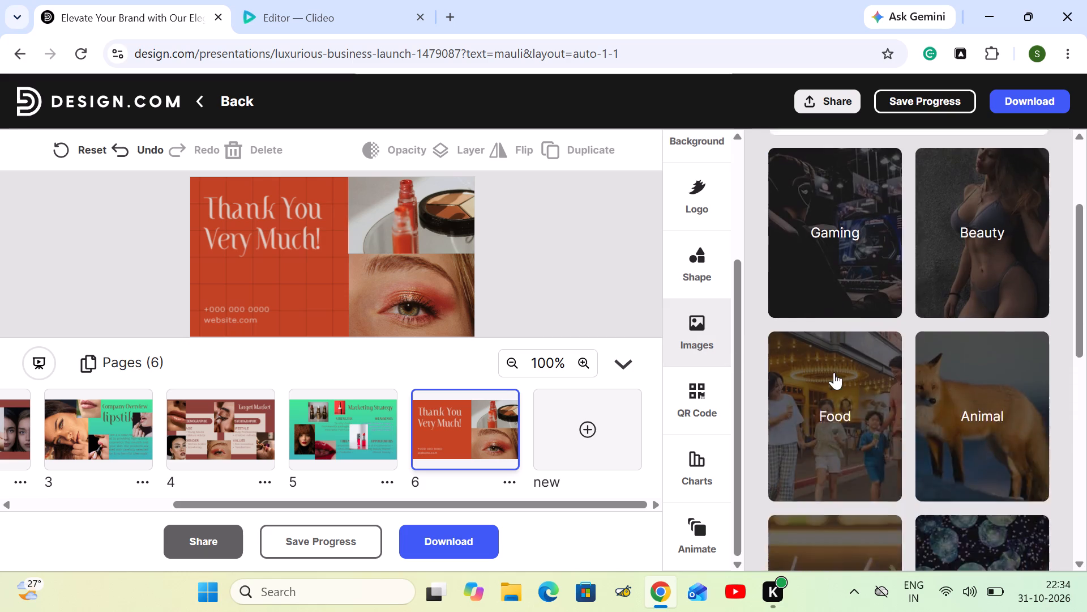
{"action": "scroll", "coordinate": [834, 372], "scroll_direction": "down", "scroll_amount": 1}
{"action": "scroll", "coordinate": [834, 372], "scroll_direction": "up", "scroll_amount": 8}
{"action": "left_click", "coordinate": [854, 286]}
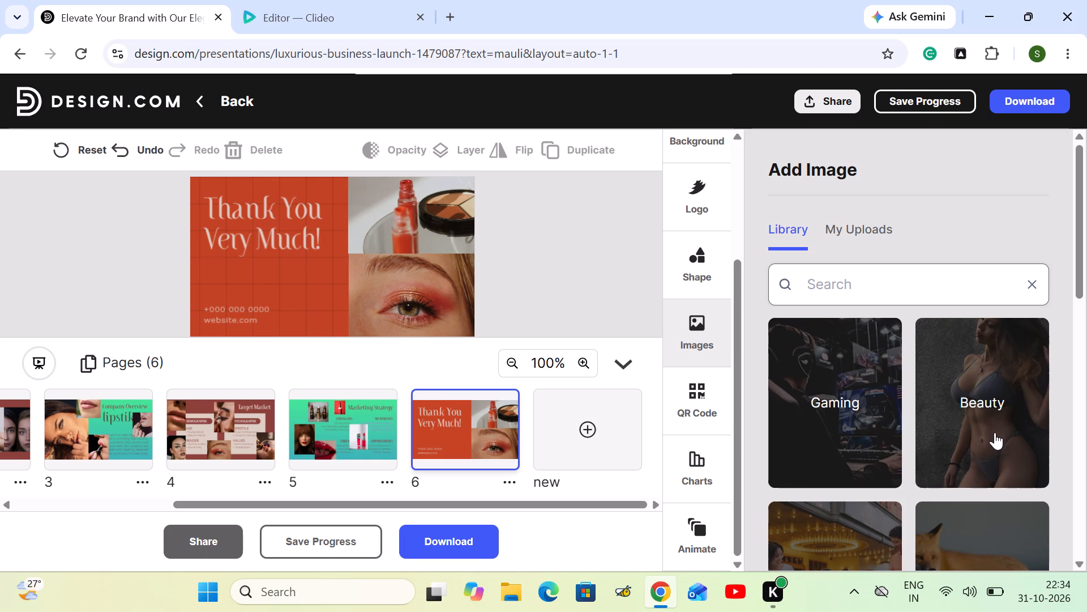
{"action": "key", "text": "m"}
{"action": "key", "text": "e"}
{"action": "key", "text": "k"}
{"action": "key", "text": "BackSpace"}
{"action": "key", "text": "BackSpace"}
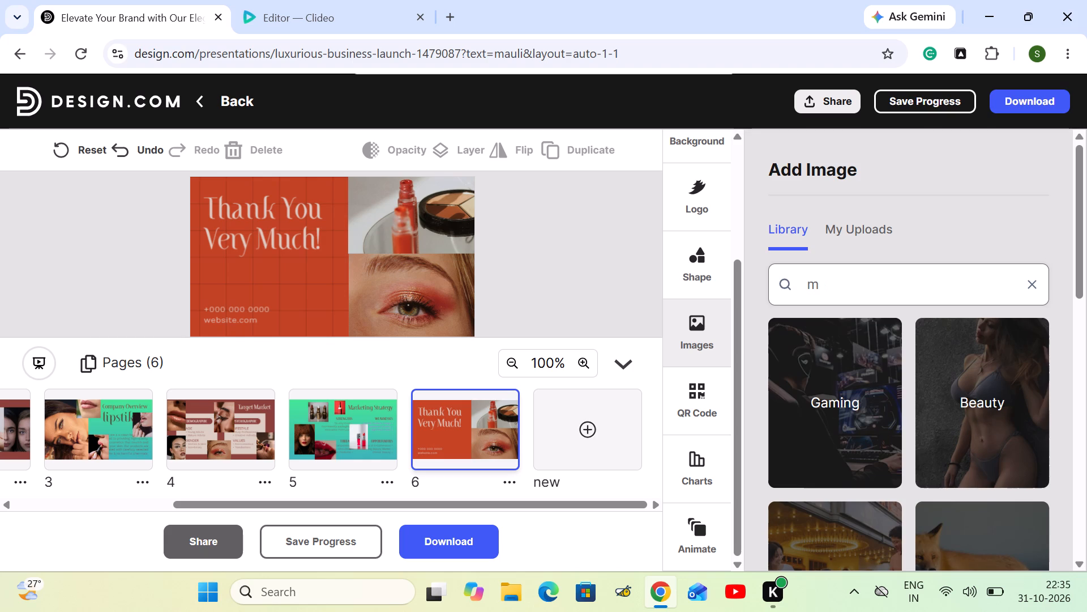
{"action": "key", "text": "e"}
{"action": "key", "text": "k"}
{"action": "type", "text": "up"}
{"action": "key", "text": "BackSpace"}
{"action": "key", "text": "BackSpace"}
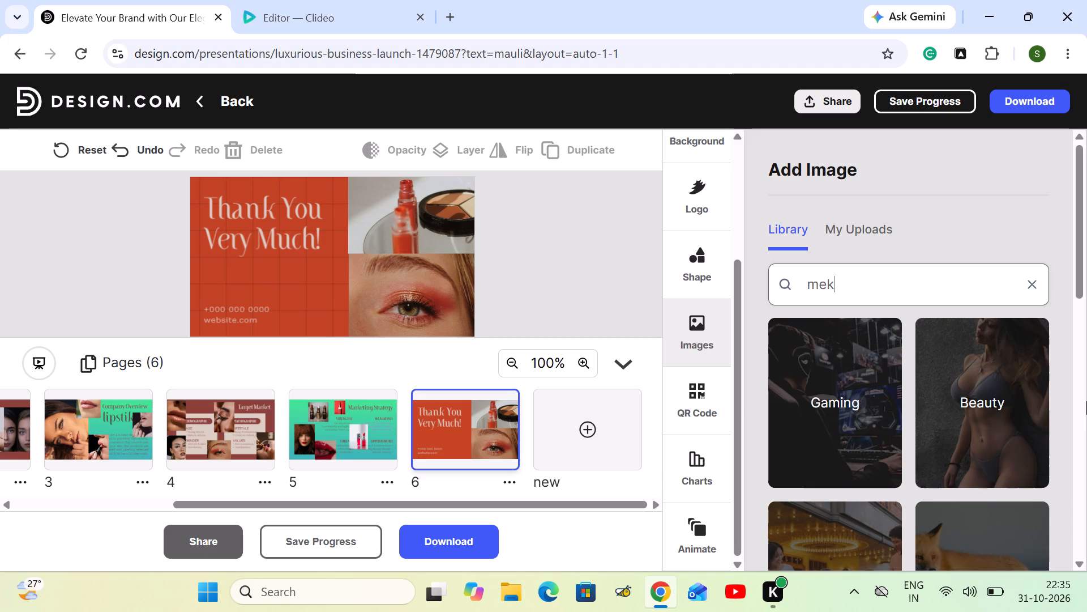
{"action": "key", "text": "BackSpace"}
{"action": "key", "text": "BackSpace"}
{"action": "key", "text": "a"}
{"action": "key", "text": "k"}
{"action": "key", "text": "e"}
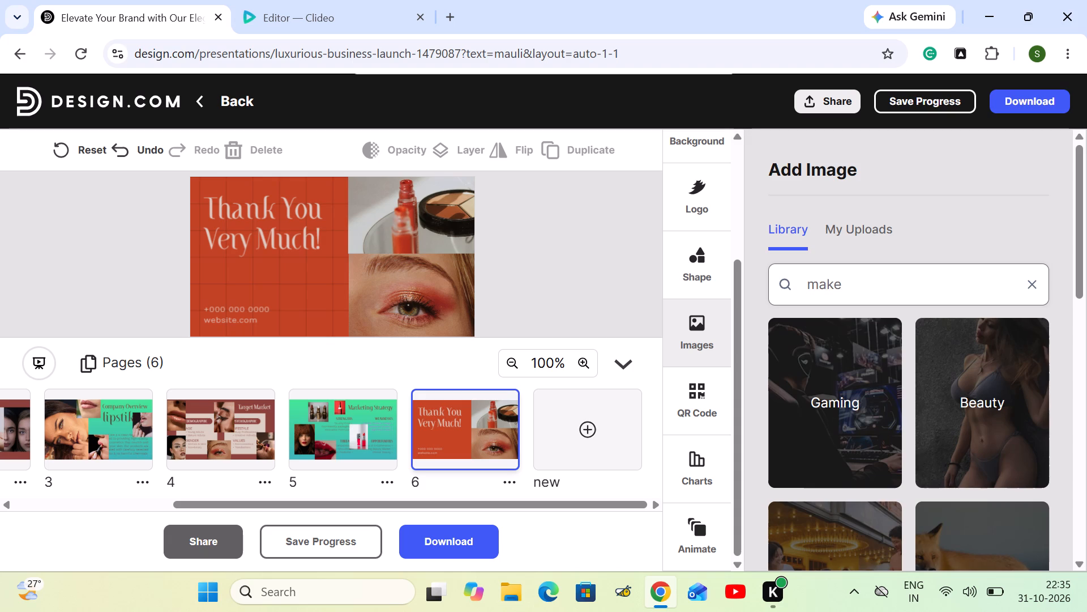
{"action": "type", "text": "up"}
{"action": "left_click", "coordinate": [789, 282]}
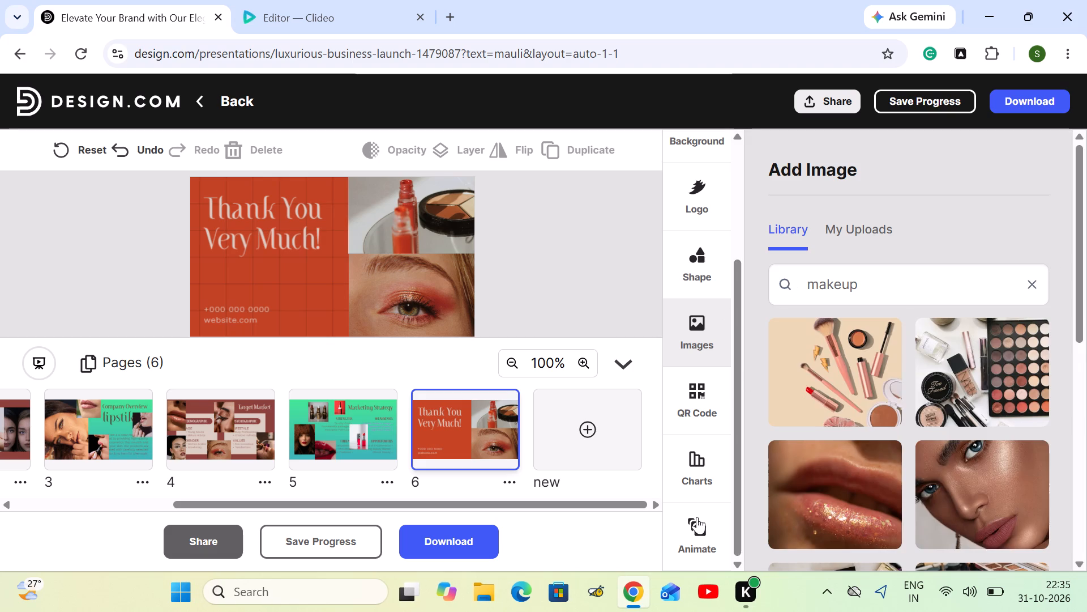
{"action": "left_click", "coordinate": [858, 487]}
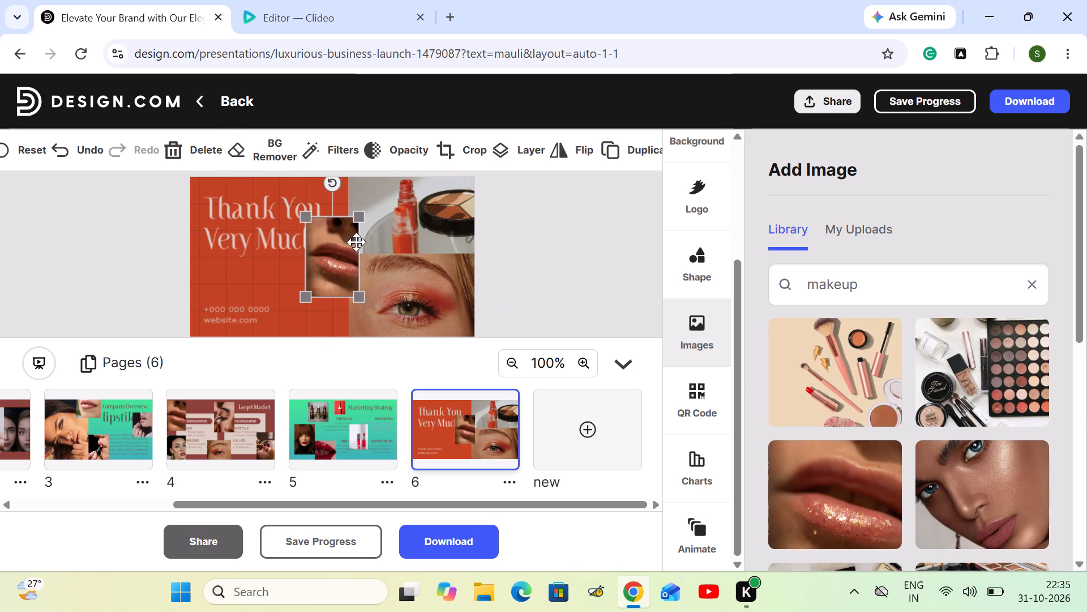
Move the glossy lips close-up to the slide's bottom edge, beside the eye makeup photo and clear of the Thank You title.
{"action": "left_click_drag", "start_coordinate": [342, 243], "coordinate": [351, 291]}
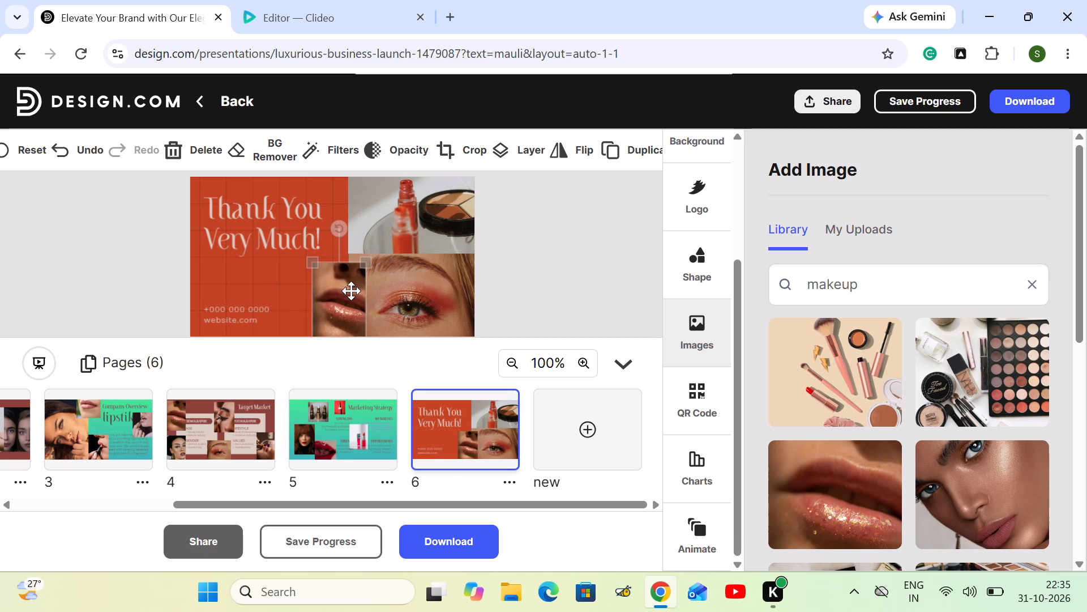
{"action": "left_click_drag", "start_coordinate": [351, 291], "coordinate": [361, 297]}
{"action": "left_click", "coordinate": [305, 294]}
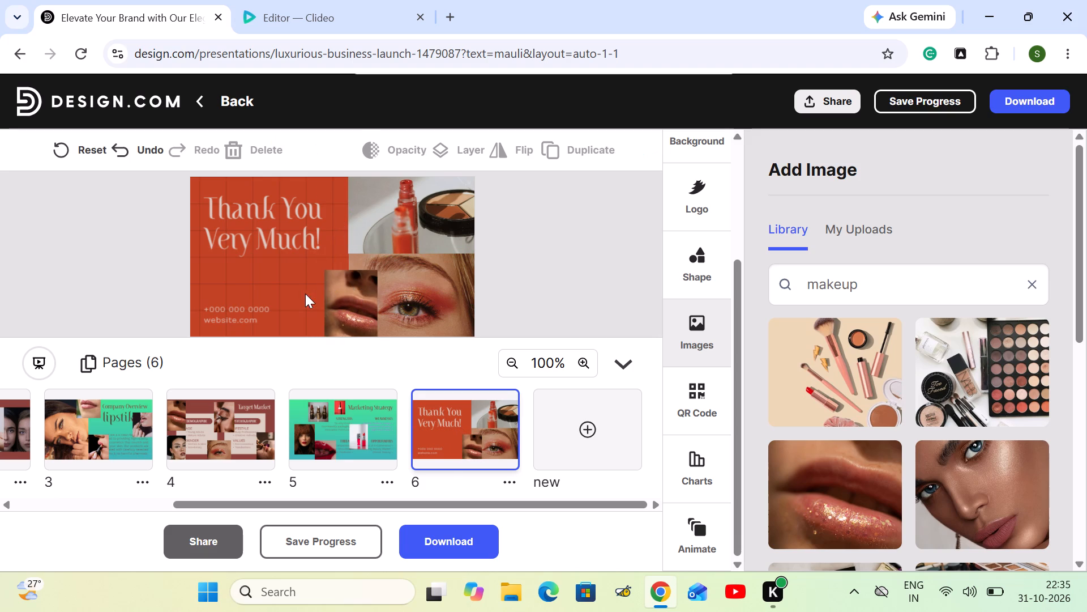
Add the profile close-up of lipstick being applied from the makeup image results to the Thank You slide.
{"action": "scroll", "coordinate": [920, 478], "scroll_direction": "down", "scroll_amount": 2}
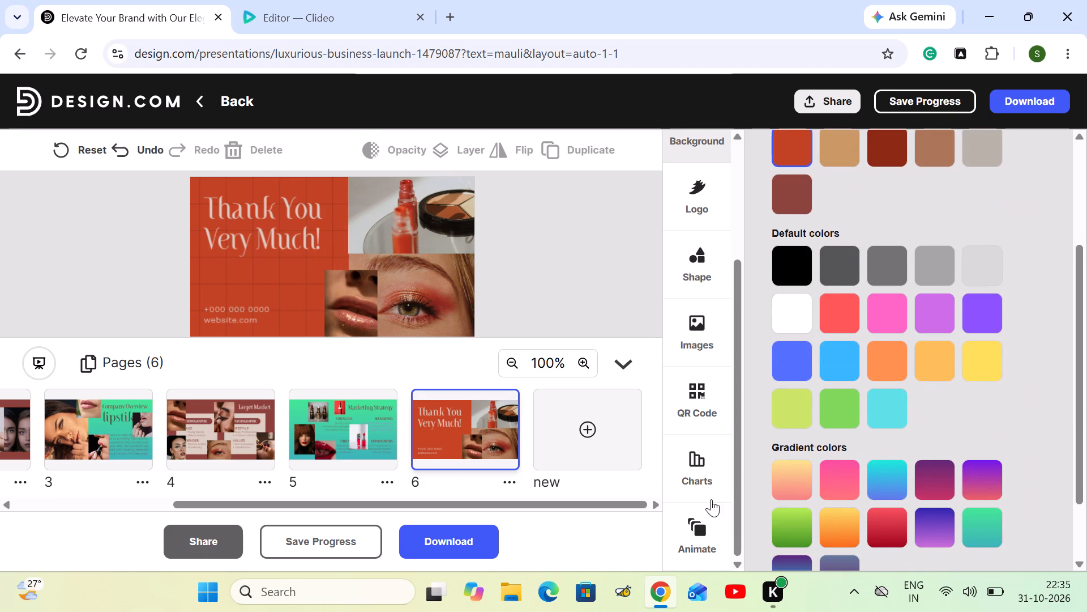
{"action": "scroll", "coordinate": [696, 432], "scroll_direction": "down", "scroll_amount": 4}
{"action": "left_click", "coordinate": [716, 337]}
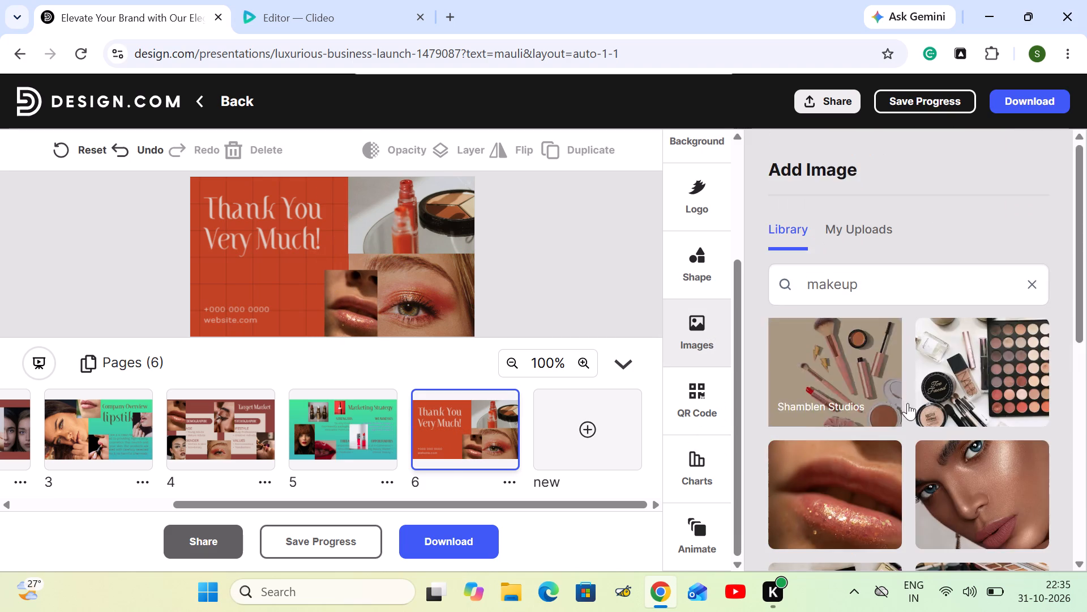
{"action": "scroll", "coordinate": [938, 414], "scroll_direction": "down", "scroll_amount": 7}
{"action": "left_click", "coordinate": [884, 375]}
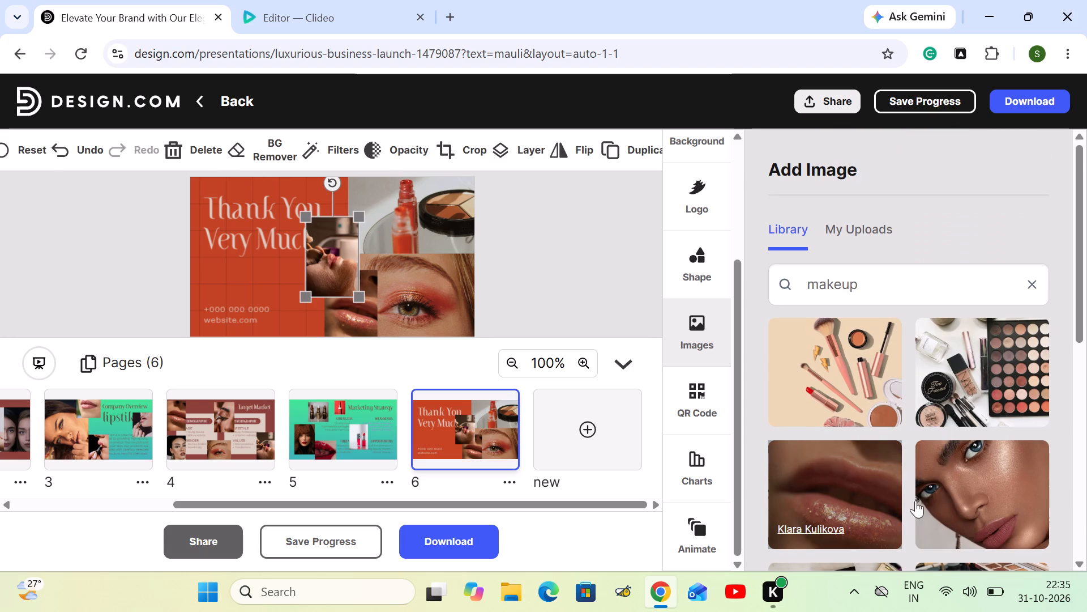
Load more makeup images and add the photo of black brushes on powder pots to the Thank You slide.
{"action": "scroll", "coordinate": [960, 515], "scroll_direction": "down", "scroll_amount": 9}
{"action": "left_click", "coordinate": [911, 473]}
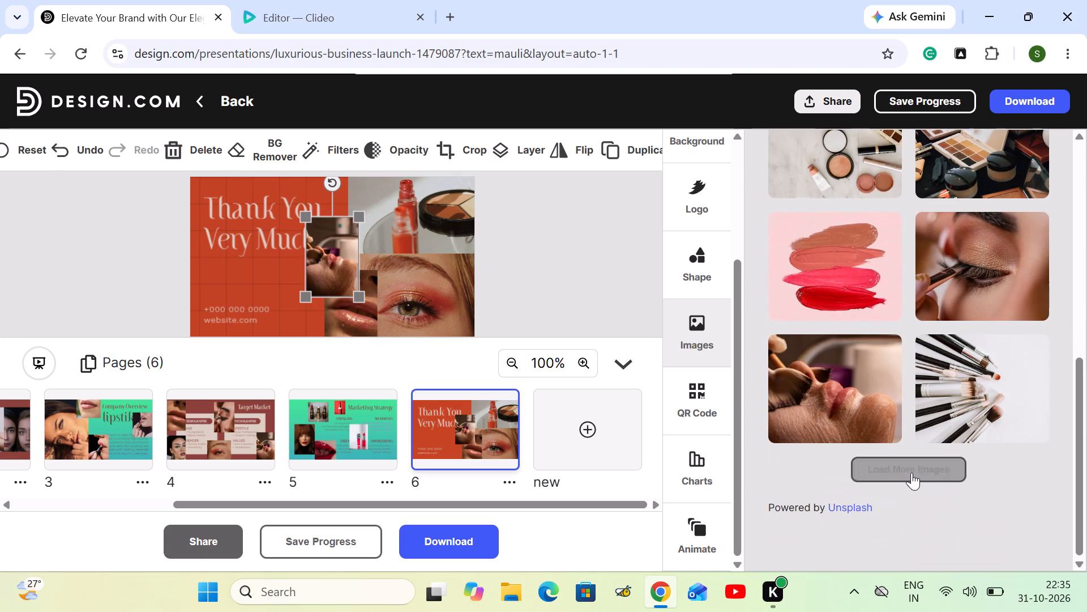
{"action": "scroll", "coordinate": [922, 478], "scroll_direction": "down", "scroll_amount": 5}
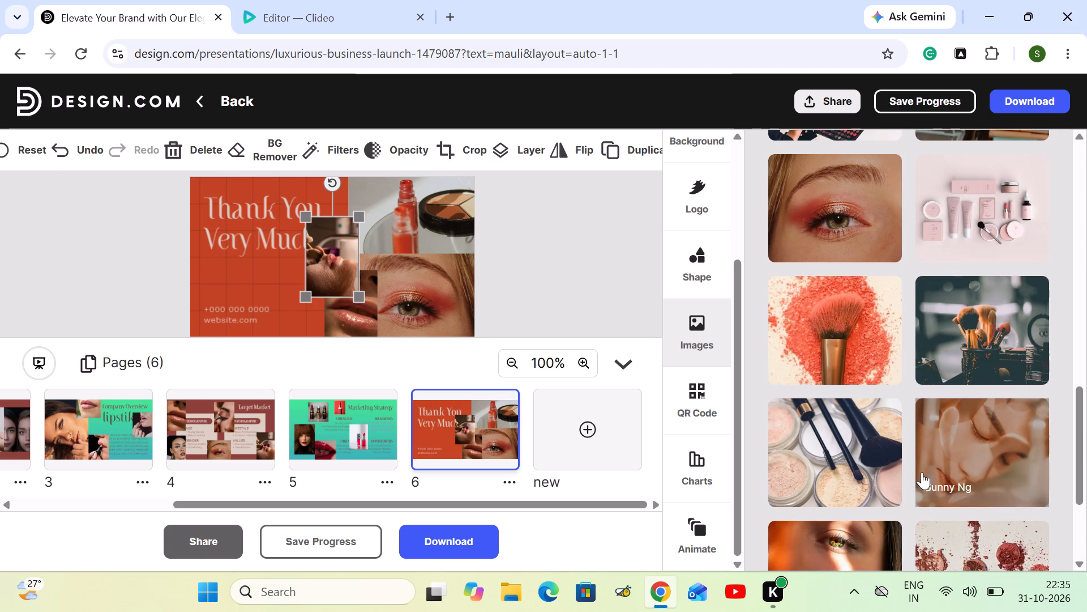
{"action": "scroll", "coordinate": [860, 466], "scroll_direction": "down", "scroll_amount": 1}
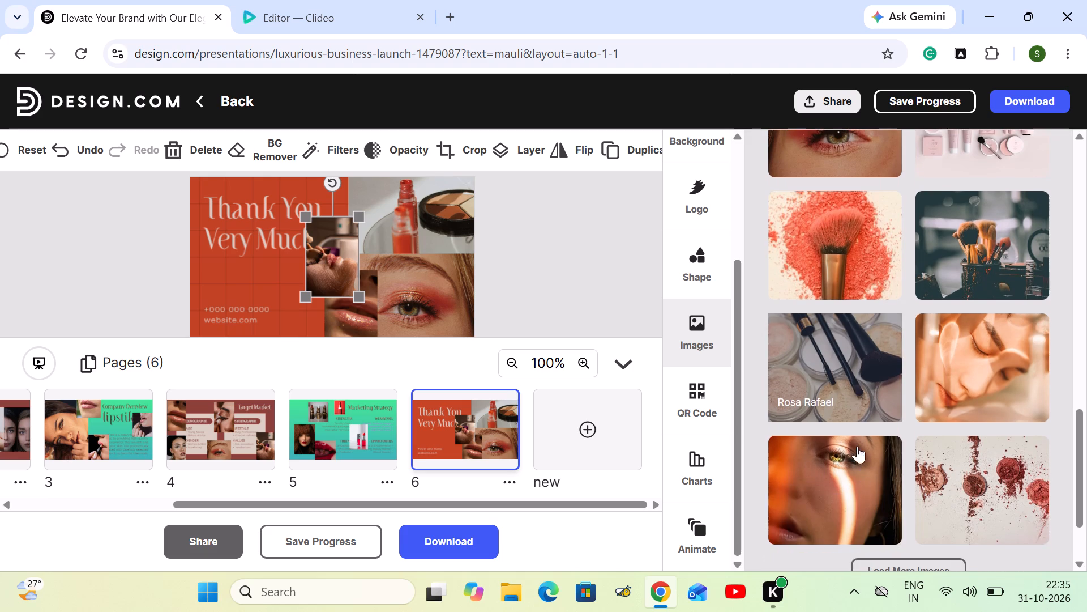
{"action": "left_click", "coordinate": [816, 386]}
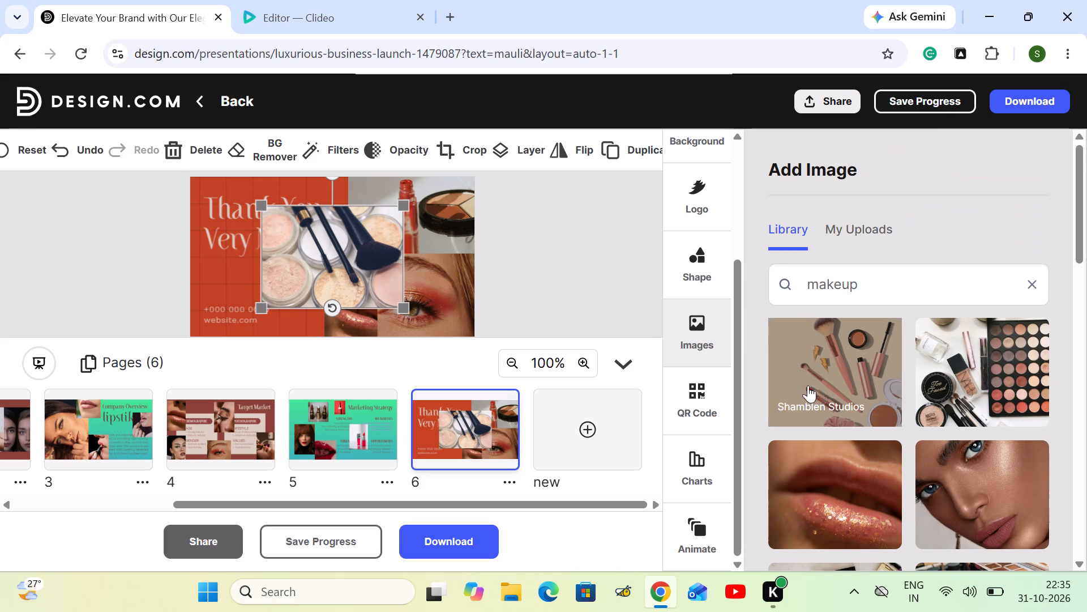
Shrink the brushes and powder pots photo and place it in the slide's lower-left corner, below the Thank You title.
{"action": "left_click_drag", "start_coordinate": [340, 258], "coordinate": [344, 339]}
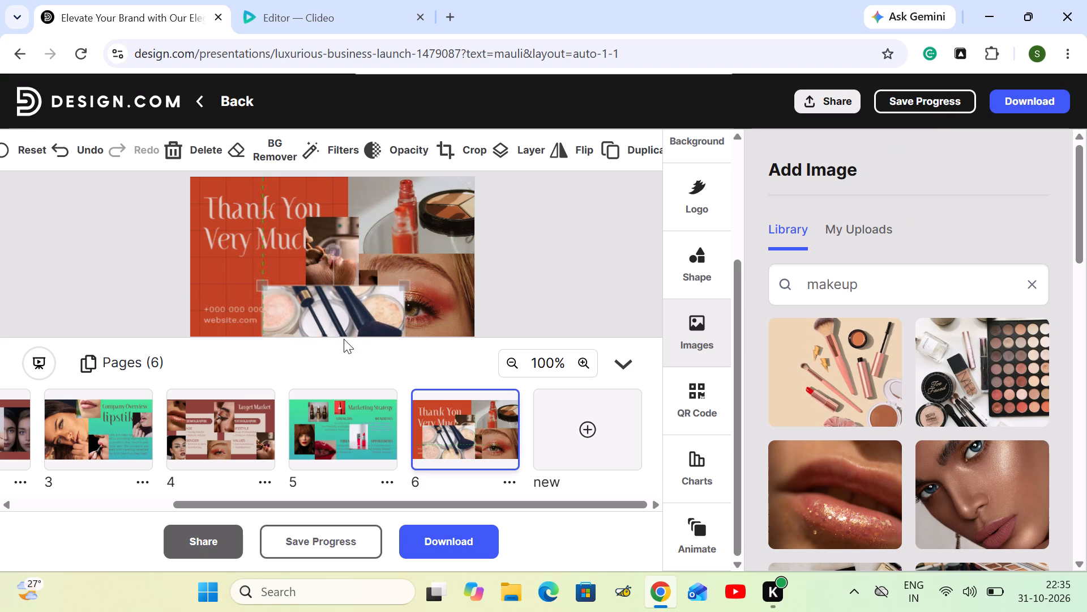
{"action": "left_click_drag", "start_coordinate": [344, 339], "coordinate": [275, 312]}
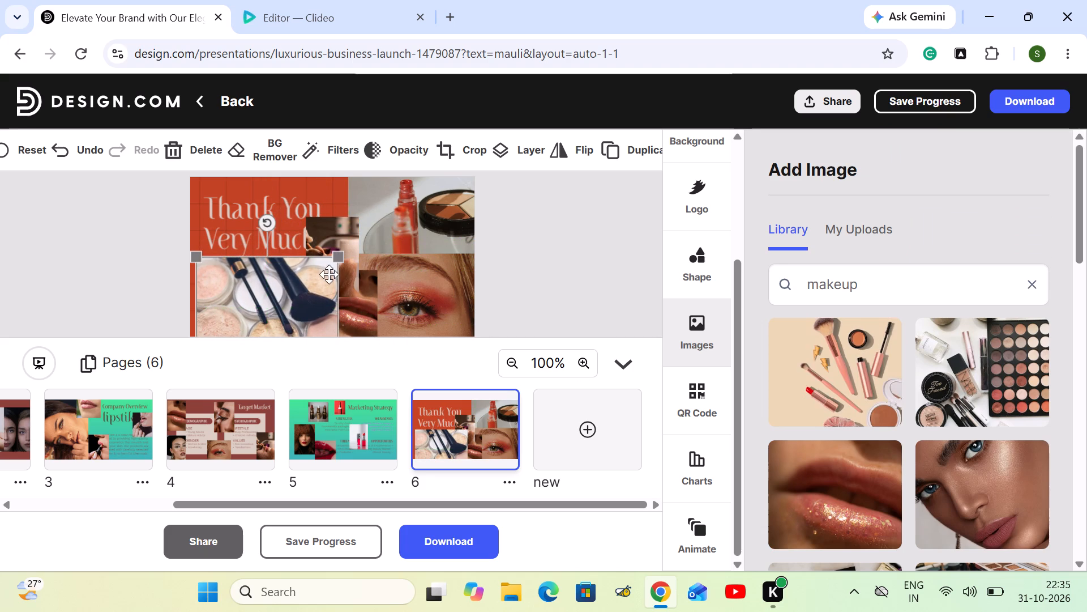
{"action": "left_click_drag", "start_coordinate": [341, 258], "coordinate": [309, 271]}
{"action": "left_click_drag", "start_coordinate": [275, 293], "coordinate": [275, 284]}
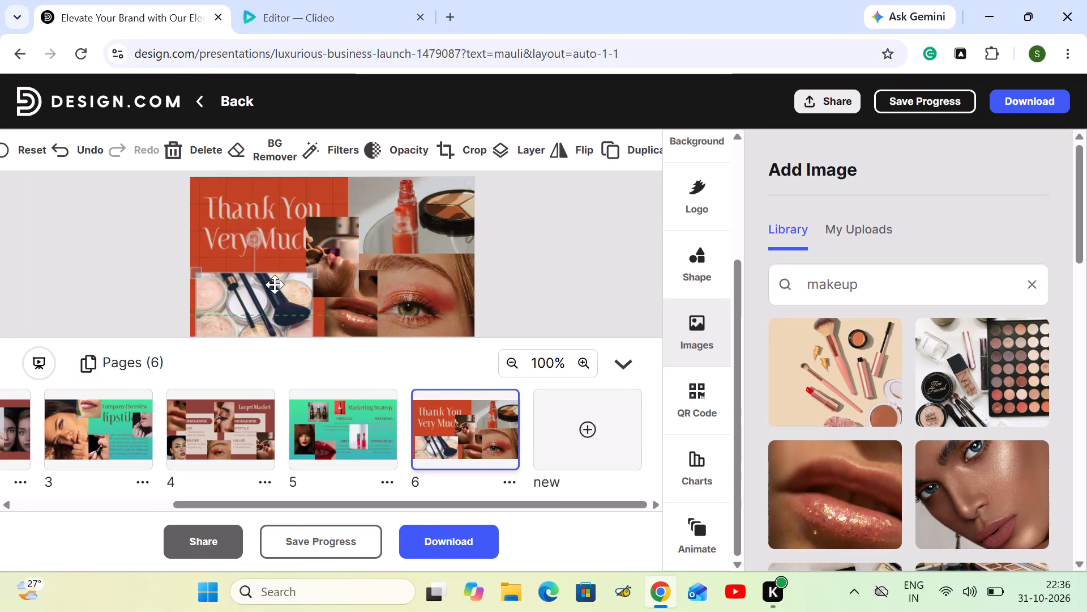
{"action": "left_click_drag", "start_coordinate": [275, 284], "coordinate": [274, 279]}
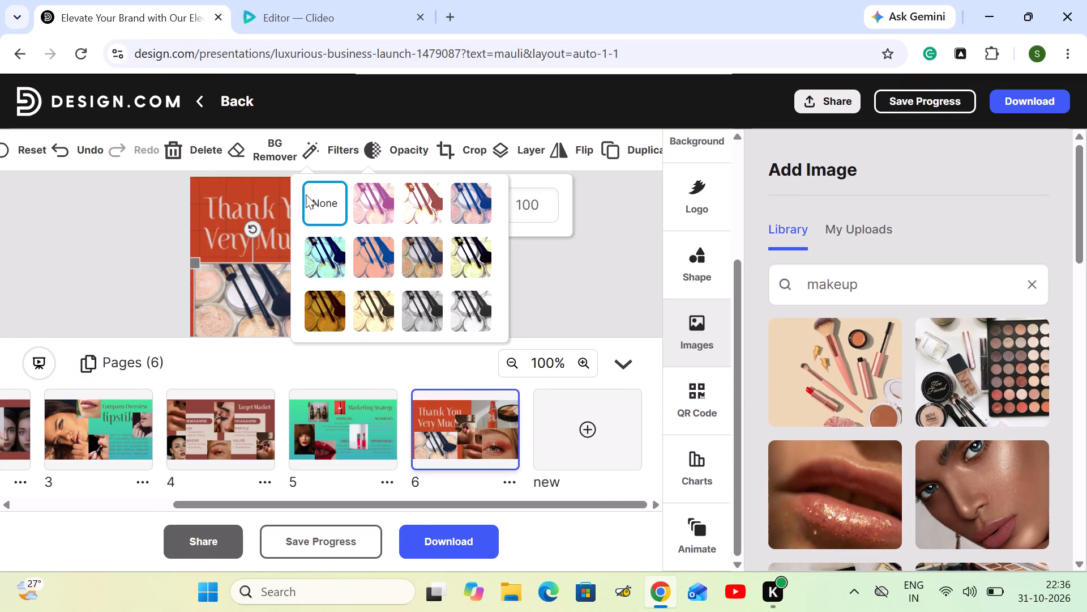
Add a new page 7 after the Thank You slide.
{"action": "left_click", "coordinate": [602, 441]}
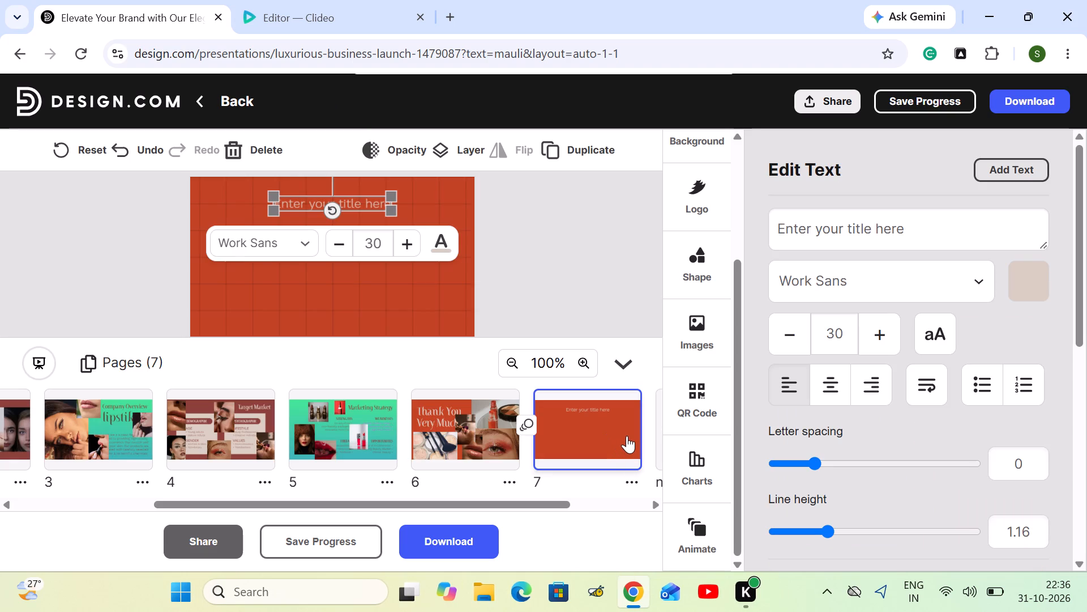
Replace the placeholder title on page 7 with "makeup box and lipstik".
{"action": "left_click", "coordinate": [423, 274]}
{"action": "left_click", "coordinate": [375, 201]}
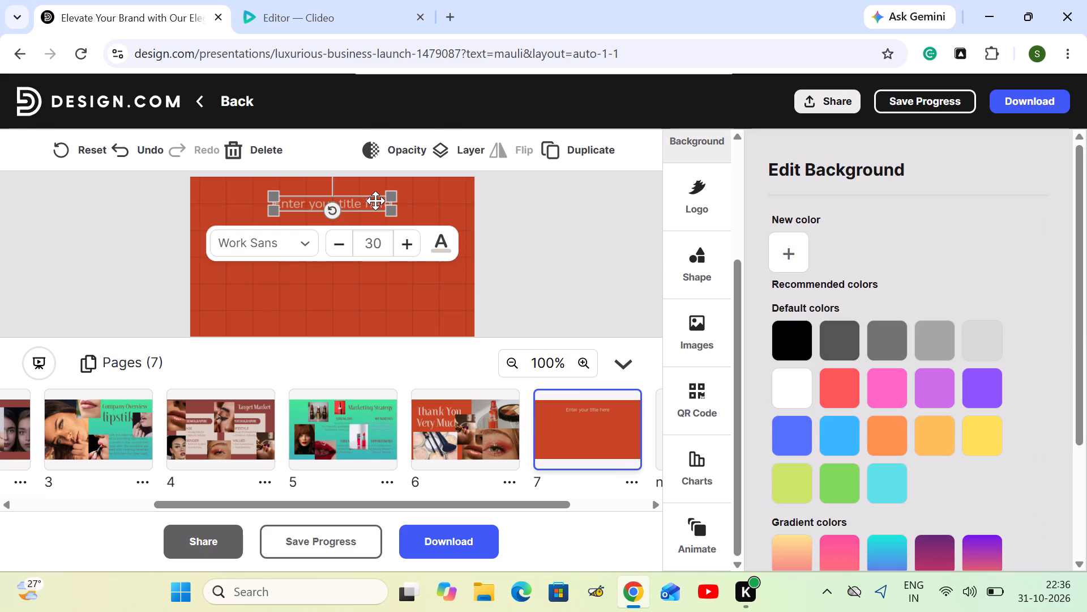
{"action": "left_click", "coordinate": [914, 231]}
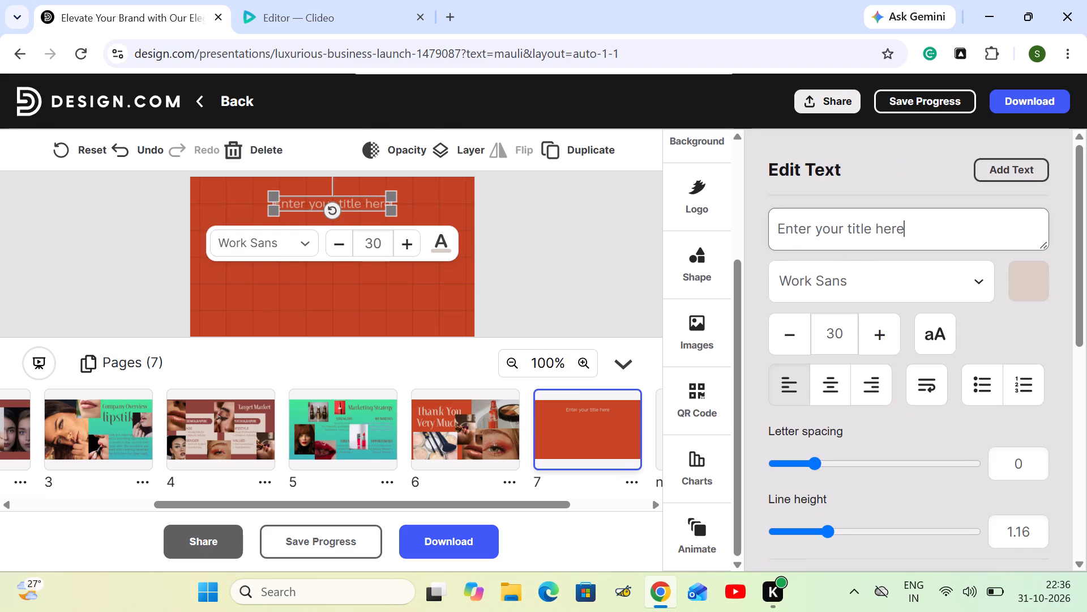
{"action": "key", "text": "BackSpace"}
{"action": "key", "text": "BackSpace"}
{"action": "key", "text": "BackSpace"}
{"action": "key", "text": "BackSpace"}
{"action": "key", "text": "BackSpace"}
{"action": "key", "text": "BackSpace"}
{"action": "key", "text": "BackSpace"}
{"action": "key", "text": "BackSpace"}
{"action": "key", "text": "BackSpace"}
{"action": "key", "text": "BackSpace"}
{"action": "key", "text": "BackSpace"}
{"action": "key", "text": "BackSpace"}
{"action": "key", "text": "BackSpace"}
{"action": "key", "text": "BackSpace"}
{"action": "key", "text": "BackSpace"}
{"action": "key", "text": "BackSpace"}
{"action": "key", "text": "BackSpace"}
{"action": "key", "text": "BackSpace"}
{"action": "key", "text": "BackSpace"}
{"action": "key", "text": "BackSpace"}
{"action": "key", "text": "BackSpace"}
{"action": "key", "text": "BackSpace"}
{"action": "key", "text": "BackSpace"}
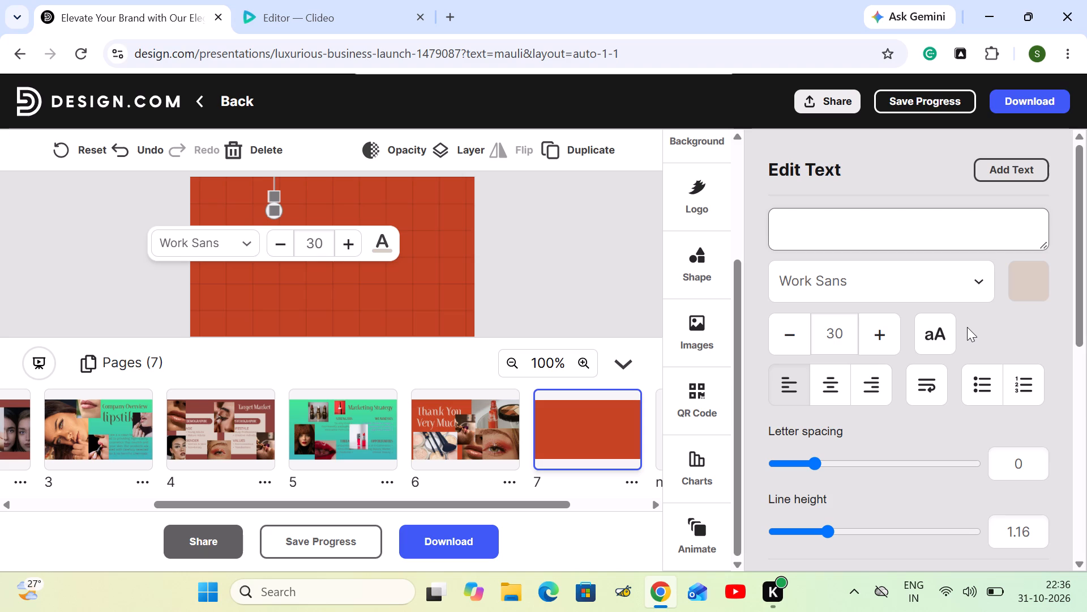
{"action": "key", "text": "m"}
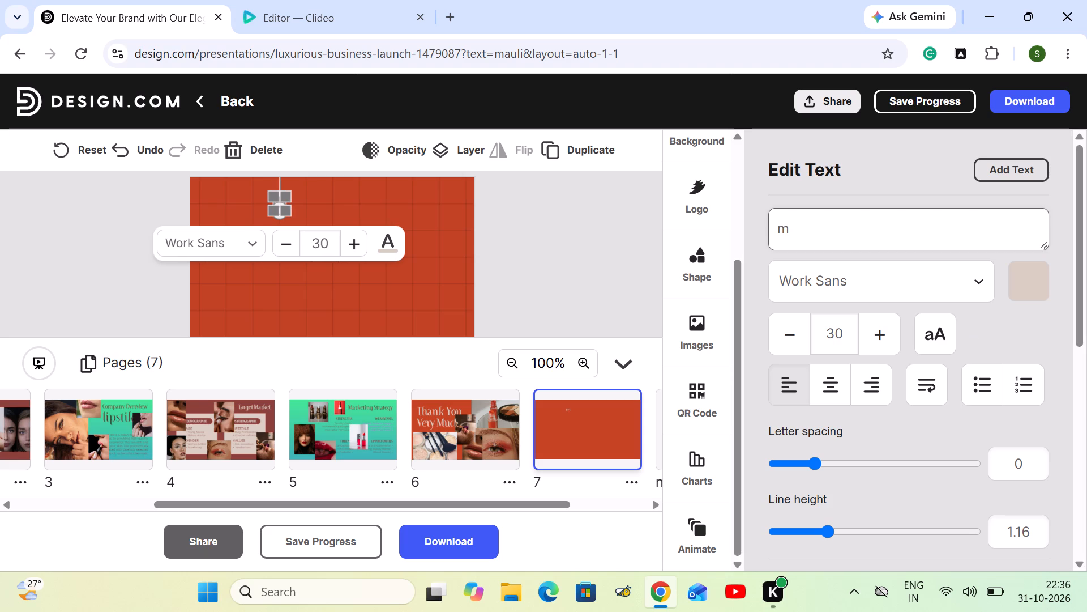
{"action": "key", "text": "a"}
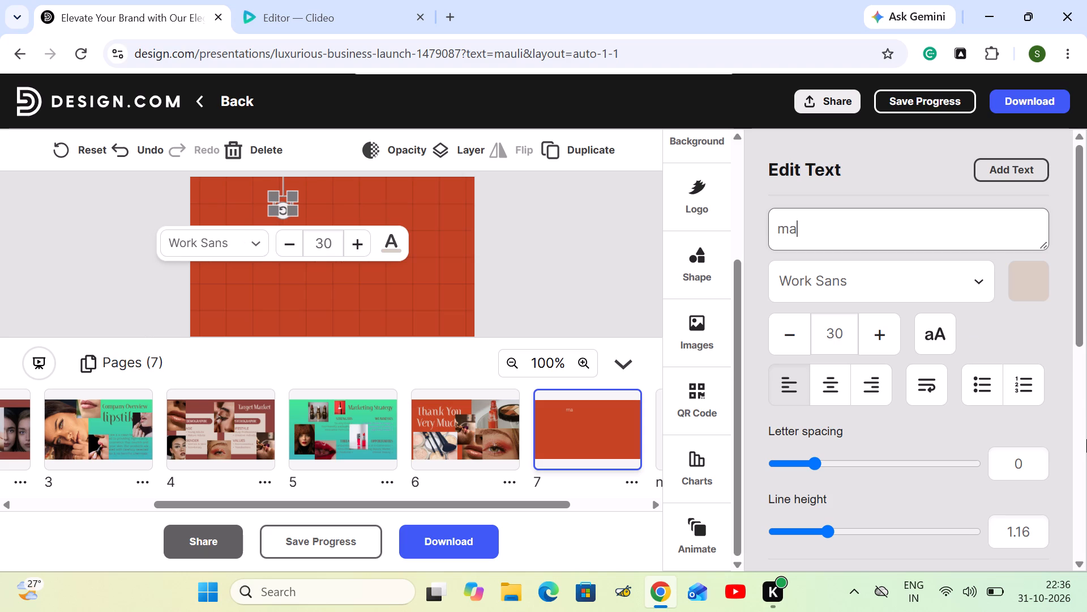
{"action": "key", "text": "k"}
{"action": "type", "text": "eup"}
{"action": "key", "text": "space"}
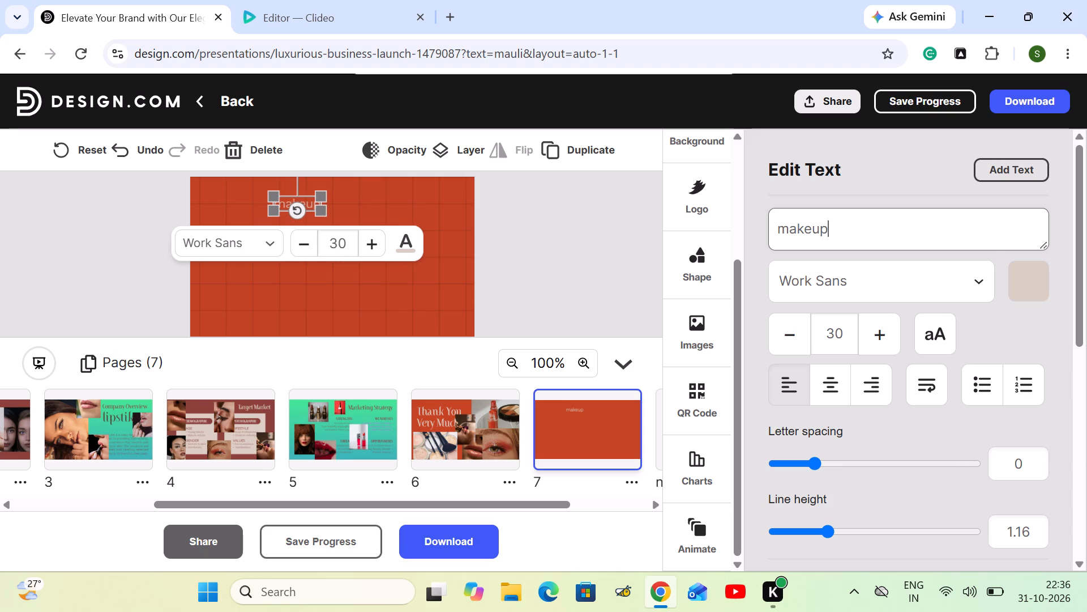
{"action": "type", "text": "box"}
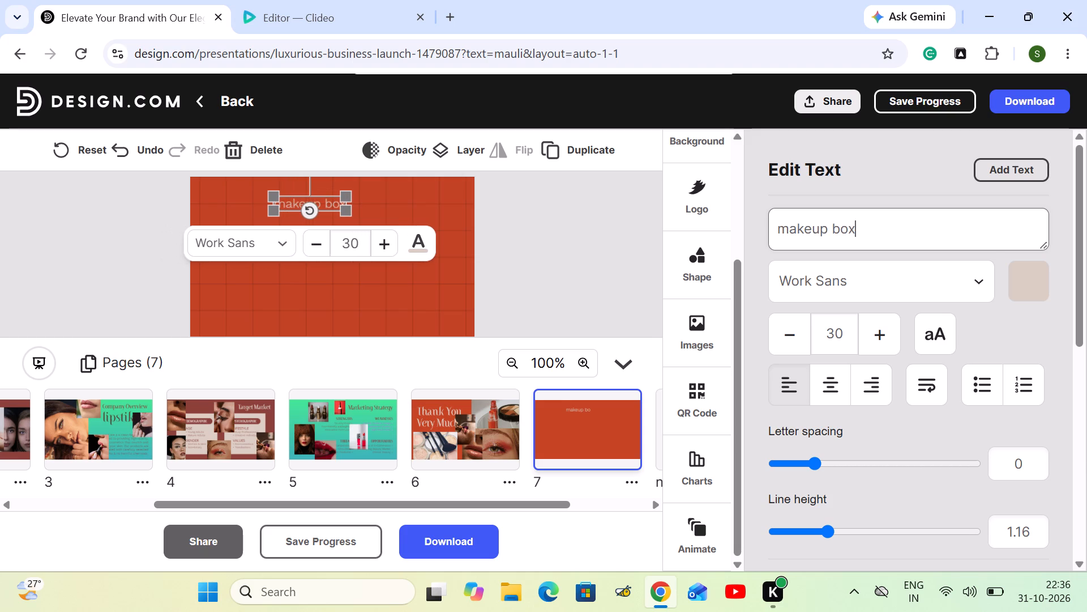
{"action": "key", "text": "space"}
{"action": "key", "text": "a"}
{"action": "type", "text": "nd"}
{"action": "key", "text": "space"}
{"action": "type", "text": "lip"}
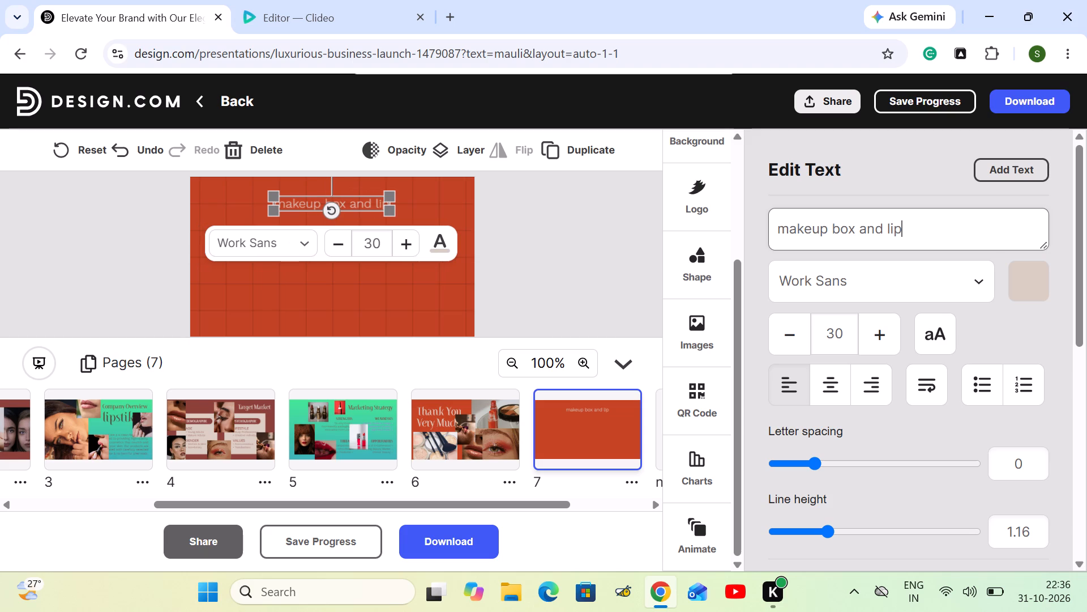
{"action": "type", "text": "sti"}
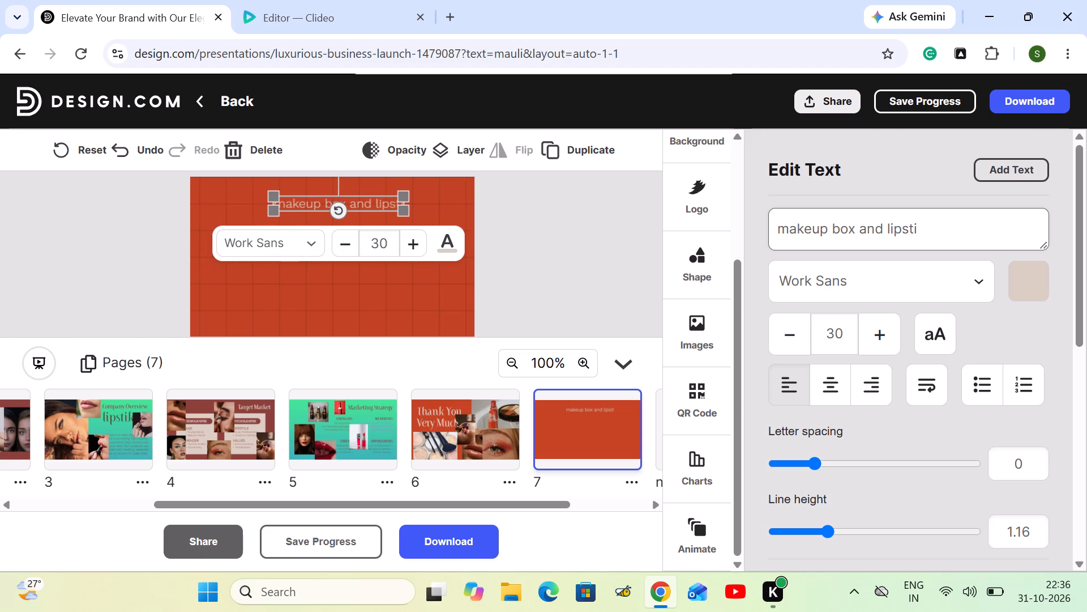
{"action": "key", "text": "c"}
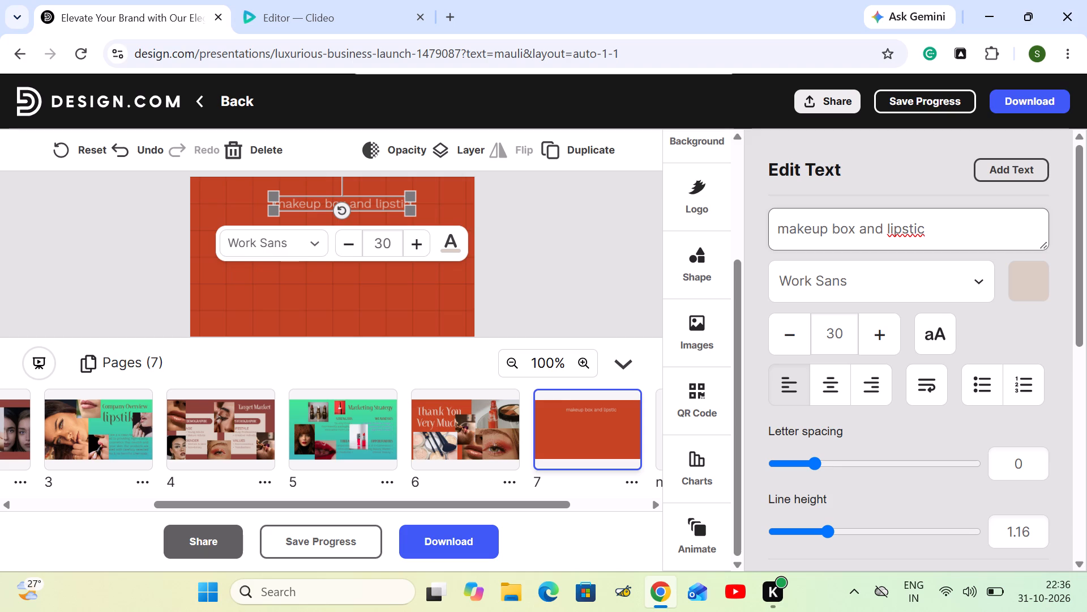
{"action": "key", "text": "BackSpace"}
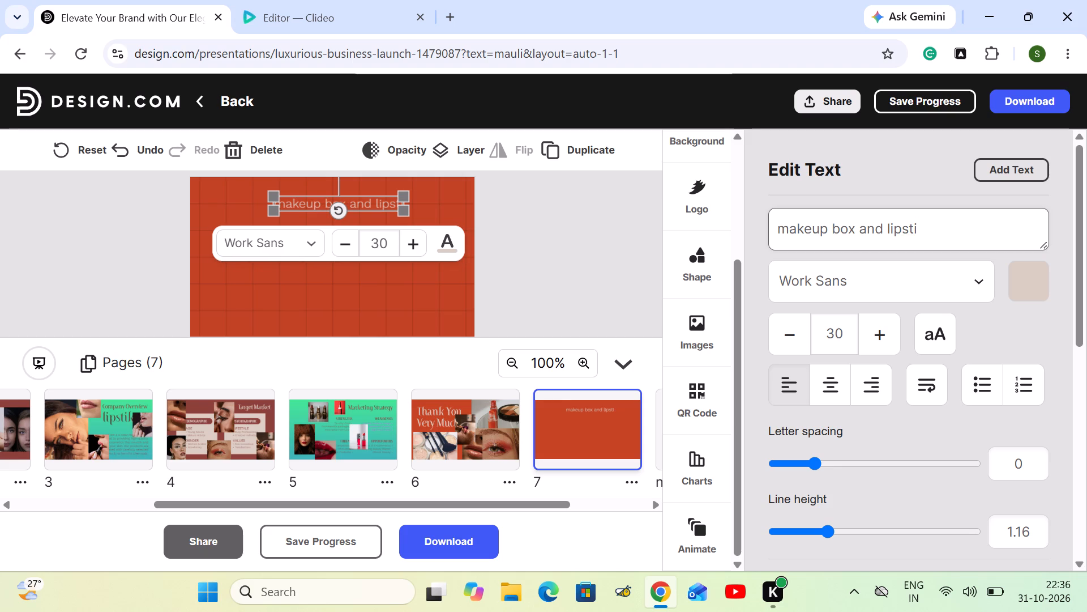
{"action": "key", "text": "k"}
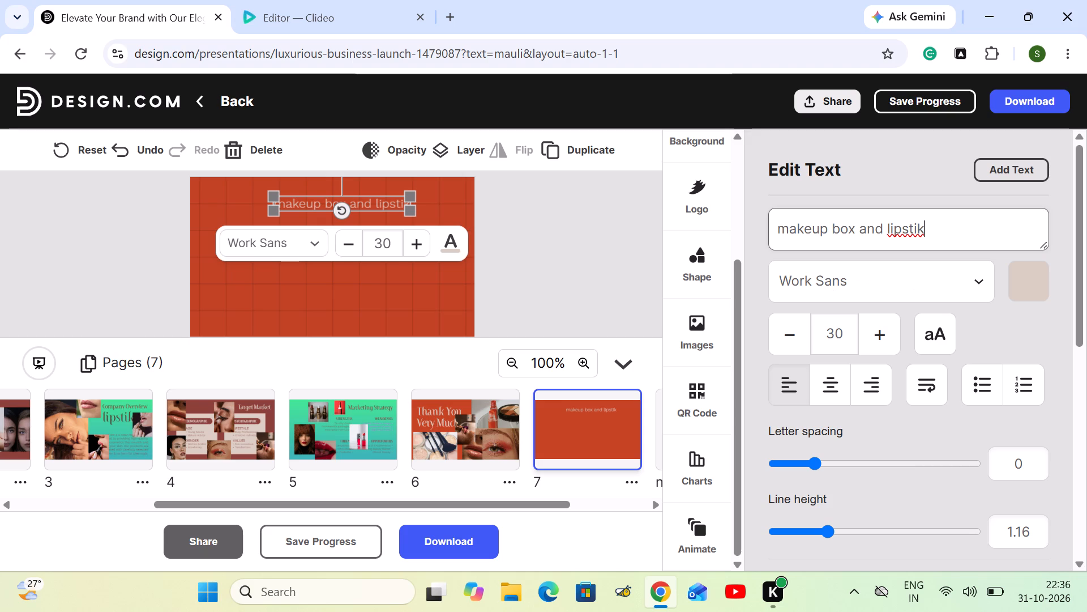
Search the image library for "makeup box".
{"action": "scroll", "coordinate": [701, 466], "scroll_direction": "down", "scroll_amount": 4}
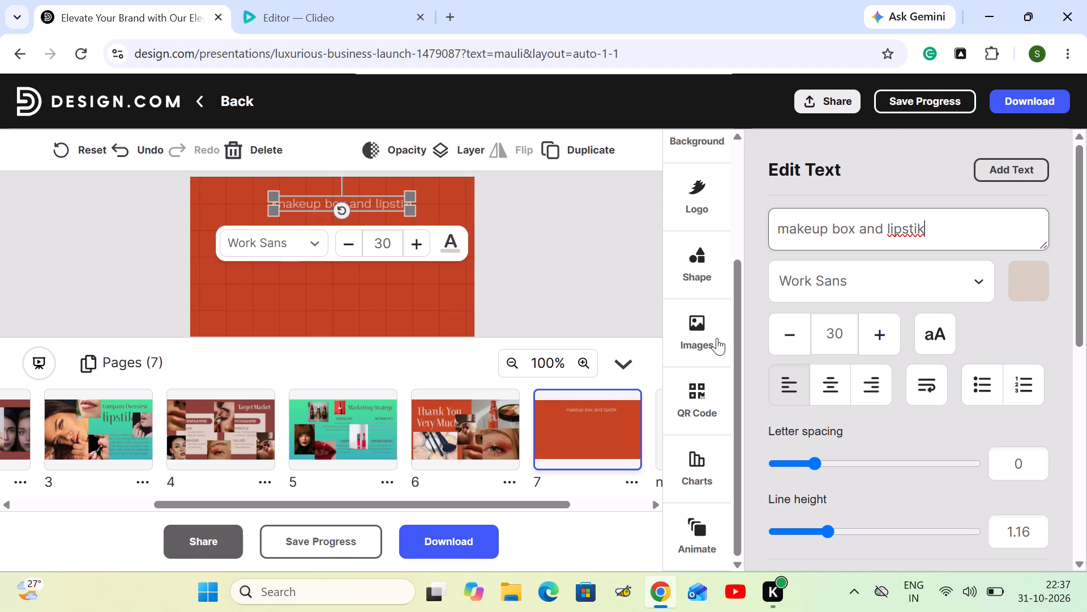
{"action": "left_click", "coordinate": [713, 341]}
{"action": "left_click", "coordinate": [859, 282]}
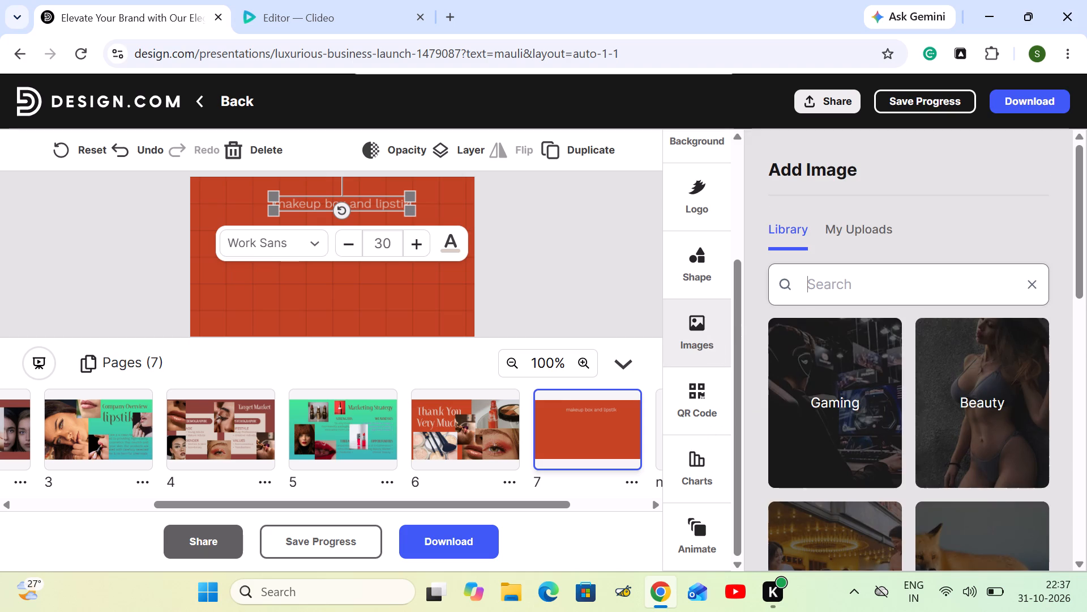
{"action": "scroll", "coordinate": [853, 440], "scroll_direction": "down", "scroll_amount": 5}
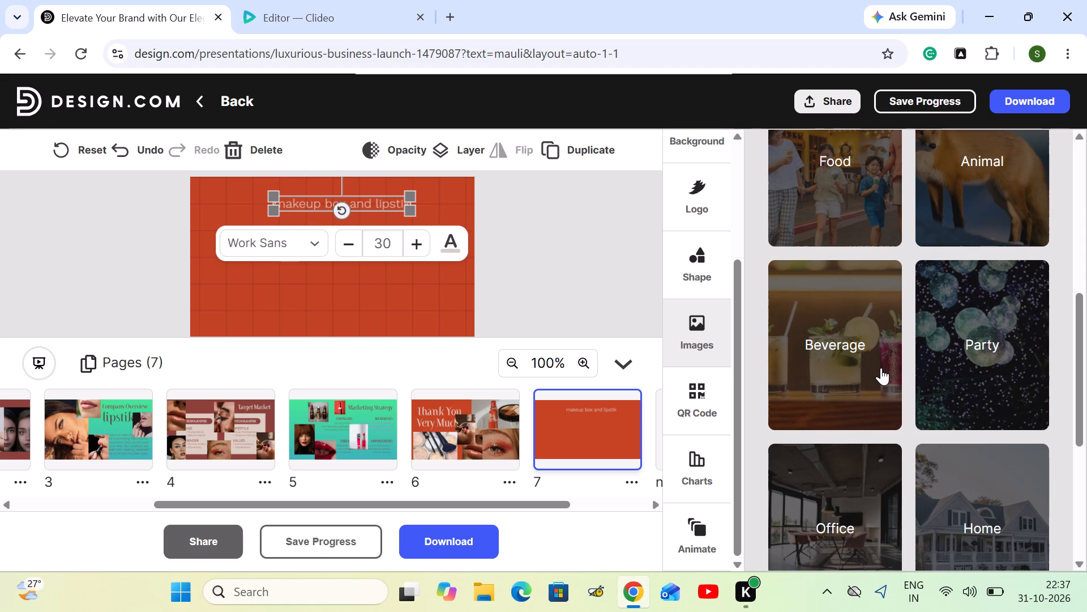
{"action": "key", "text": "m"}
{"action": "key", "text": "e"}
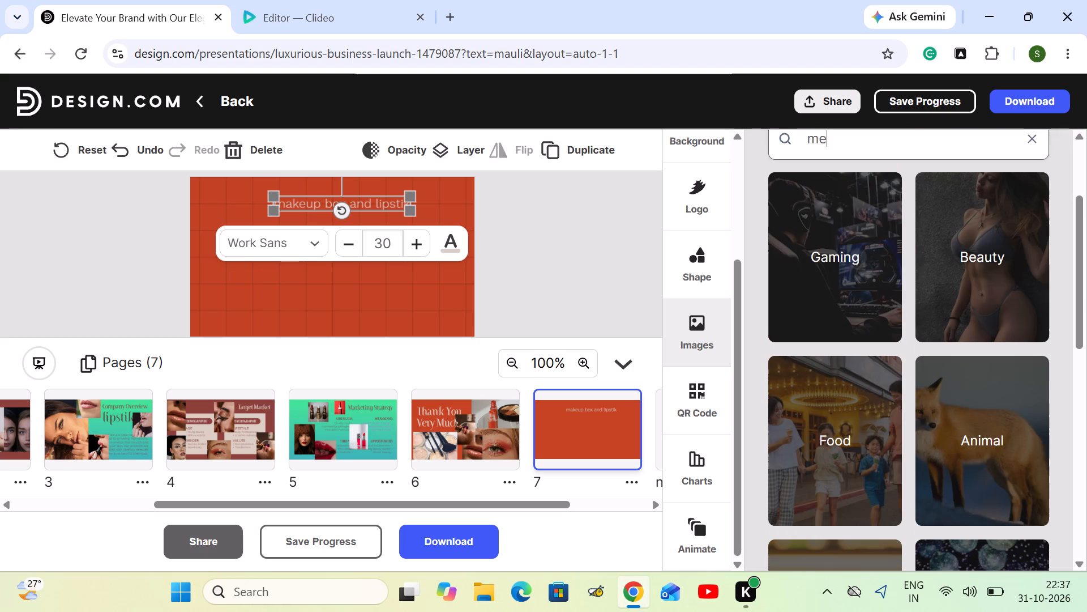
{"action": "key", "text": "k"}
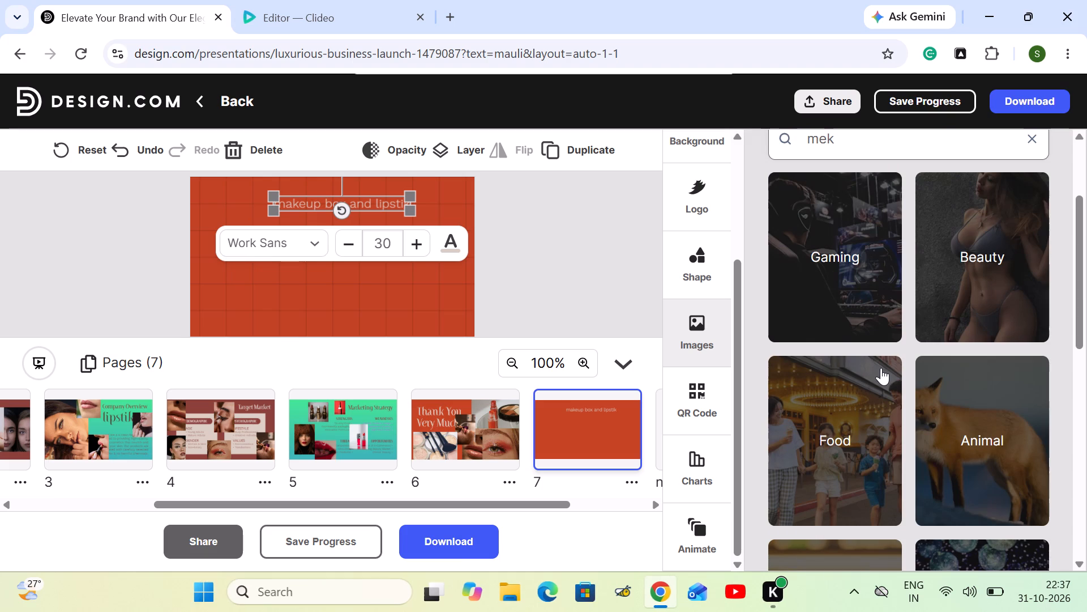
{"action": "type", "text": "eu"}
{"action": "key", "text": "p"}
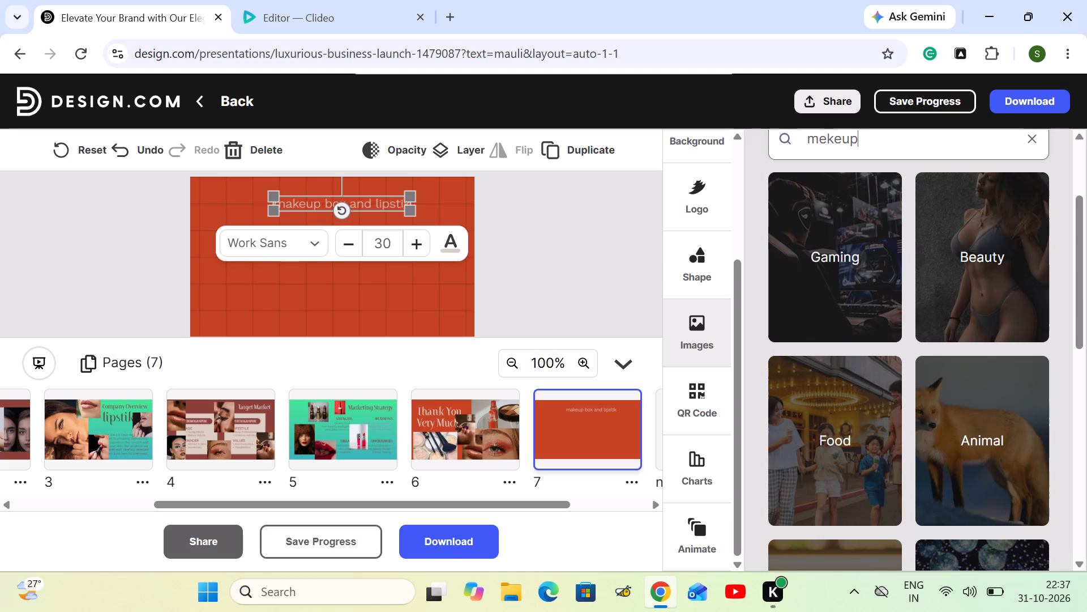
{"action": "key", "text": "space"}
{"action": "type", "text": "bo"}
{"action": "key", "text": "x"}
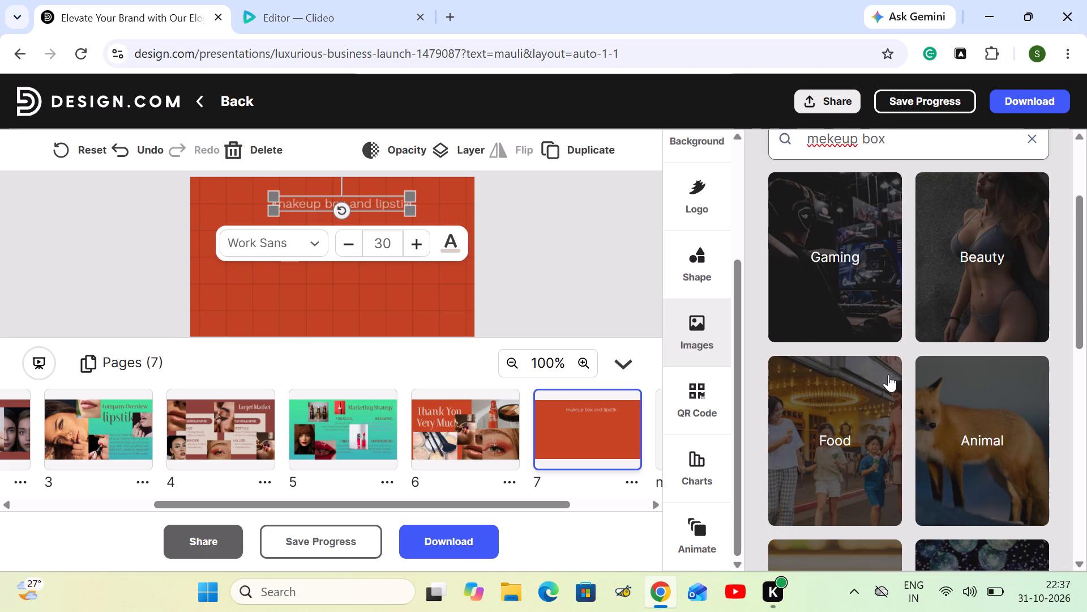
{"action": "scroll", "coordinate": [961, 365], "scroll_direction": "up", "scroll_amount": 4}
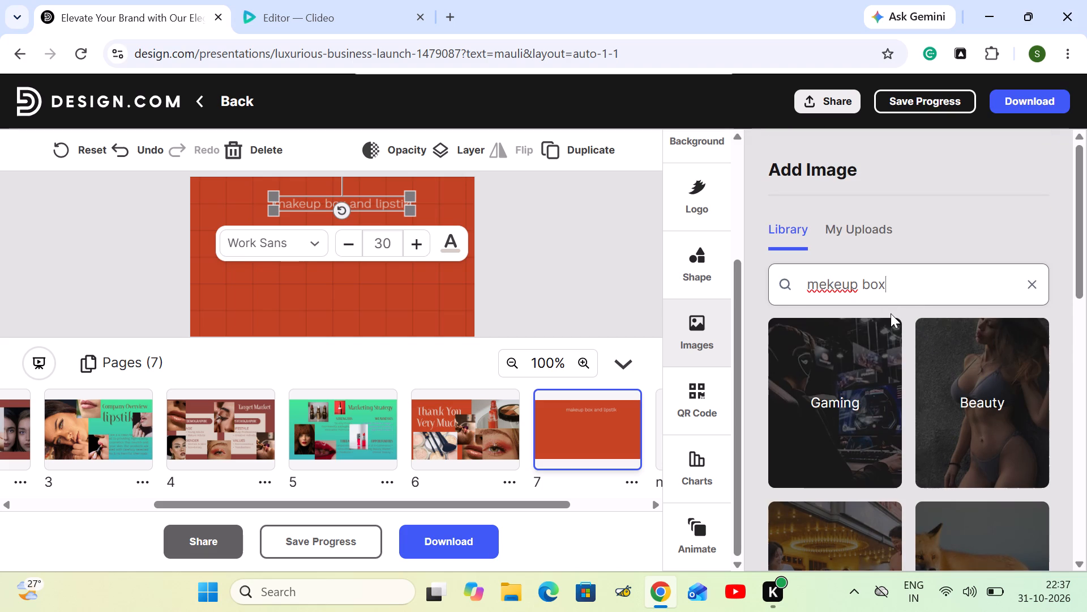
{"action": "left_click", "coordinate": [825, 285]}
{"action": "key", "text": "BackSpace"}
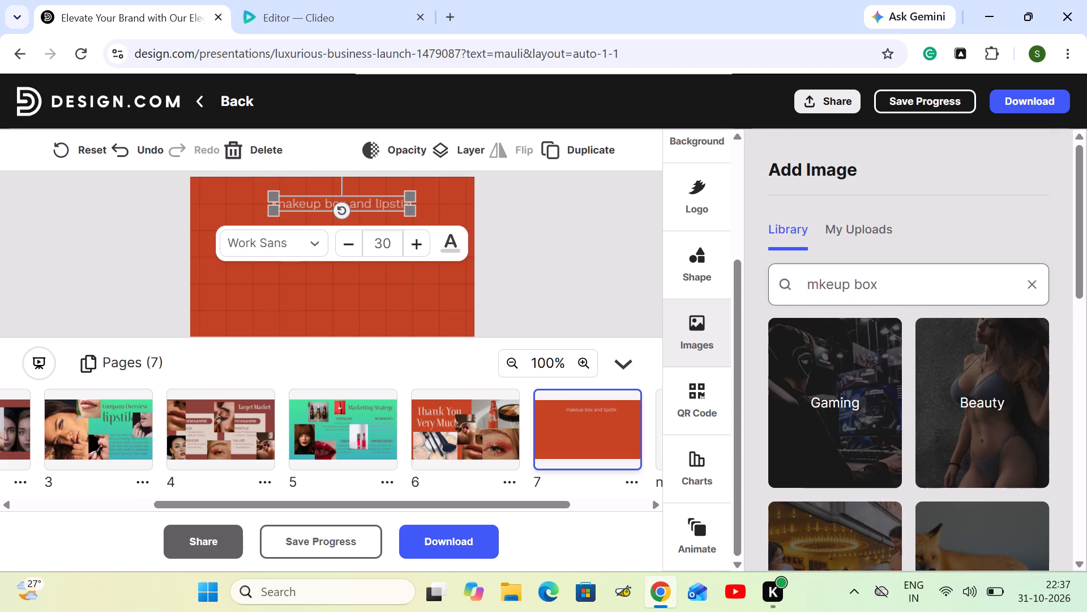
{"action": "key", "text": "a"}
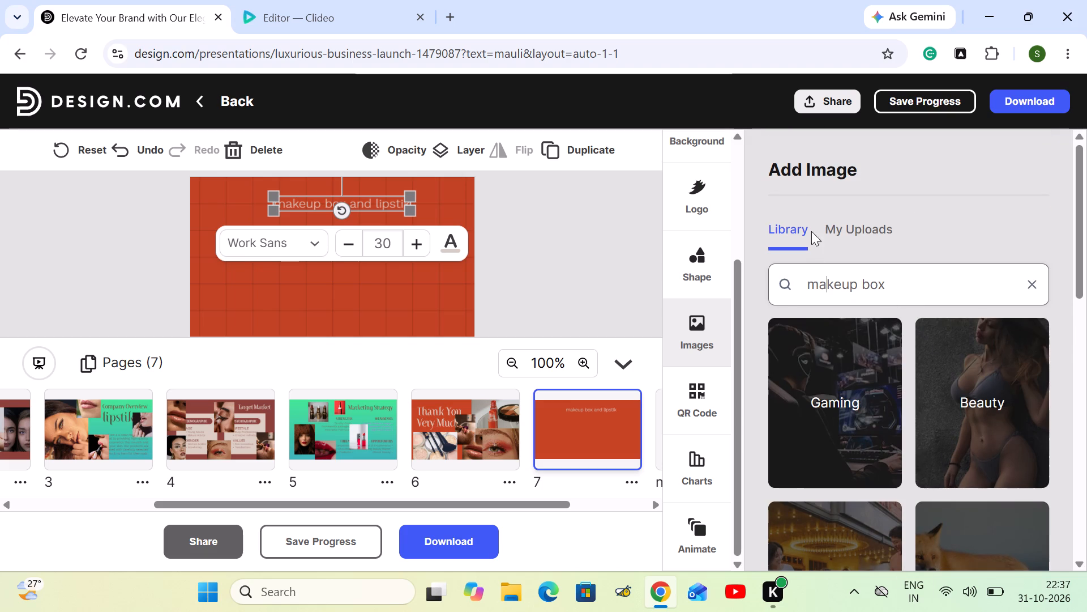
{"action": "left_click", "coordinate": [784, 282]}
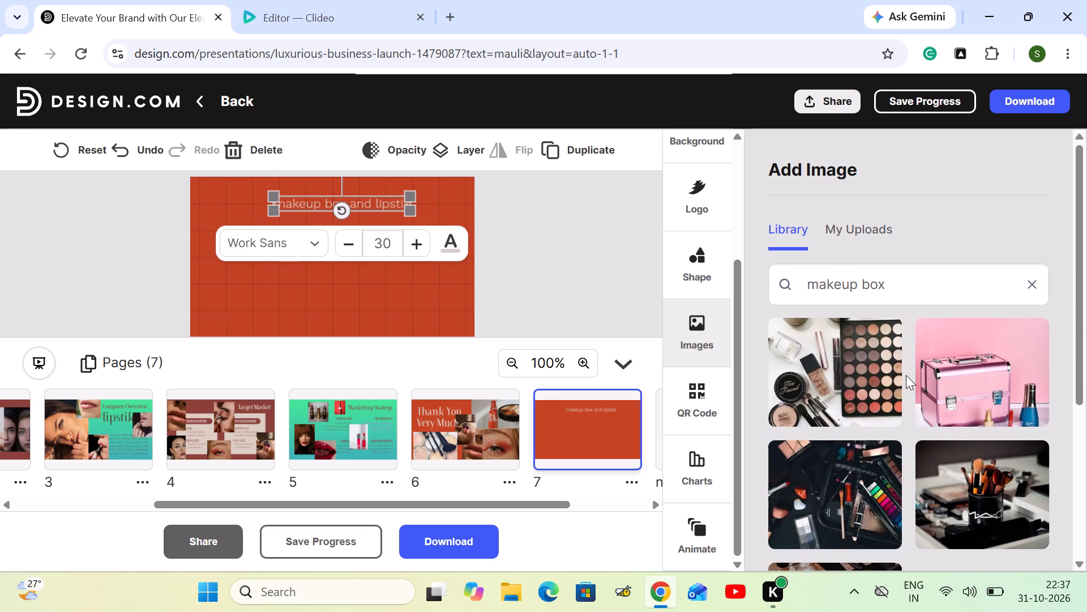
Load more makeup box images and add the photo of the open purple box filled with lip products to page 7.
{"action": "scroll", "coordinate": [887, 392], "scroll_direction": "down", "scroll_amount": 7}
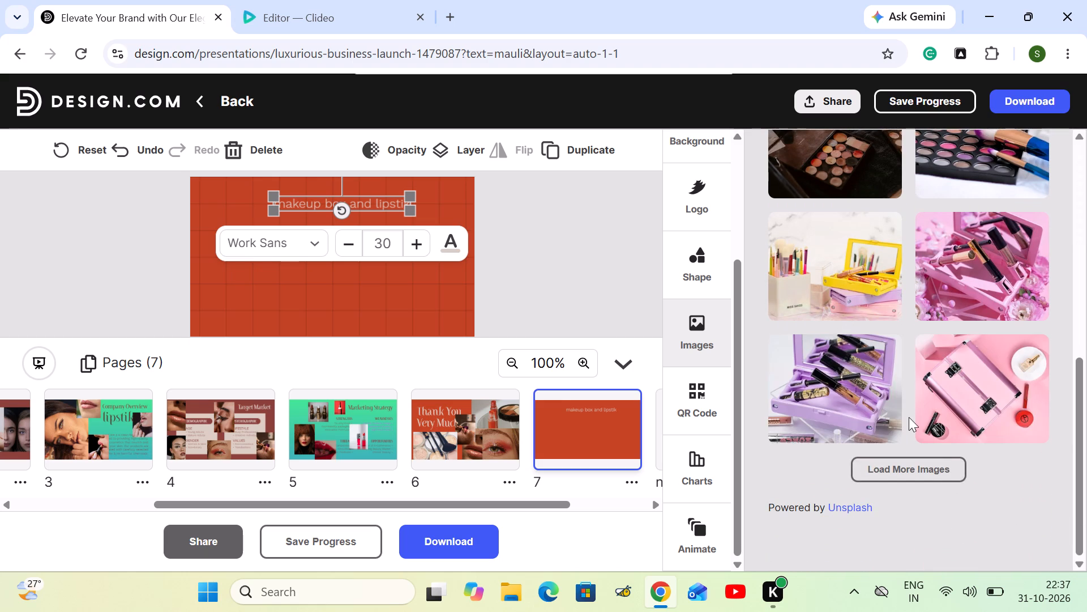
{"action": "left_click", "coordinate": [936, 465]}
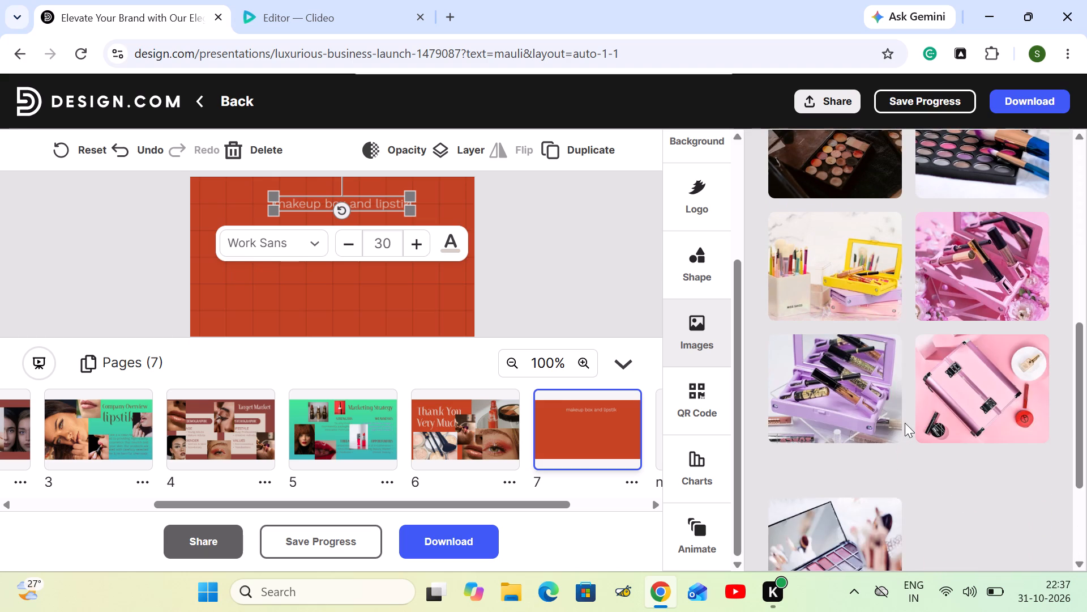
{"action": "scroll", "coordinate": [905, 423], "scroll_direction": "down", "scroll_amount": 5}
{"action": "scroll", "coordinate": [890, 413], "scroll_direction": "up", "scroll_amount": 2}
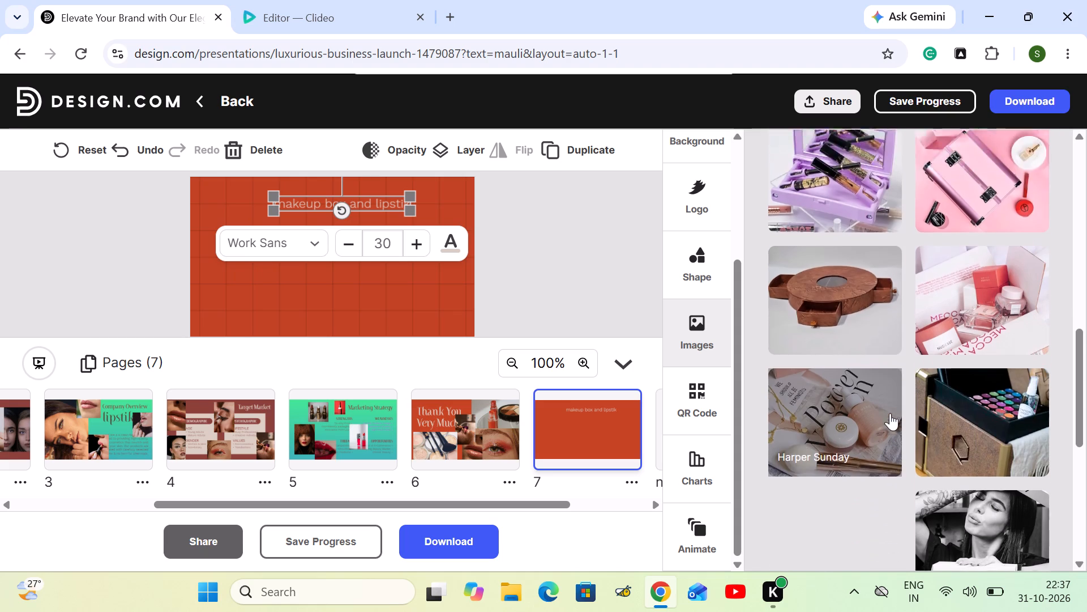
{"action": "scroll", "coordinate": [890, 413], "scroll_direction": "up", "scroll_amount": 1}
{"action": "left_click", "coordinate": [880, 380]}
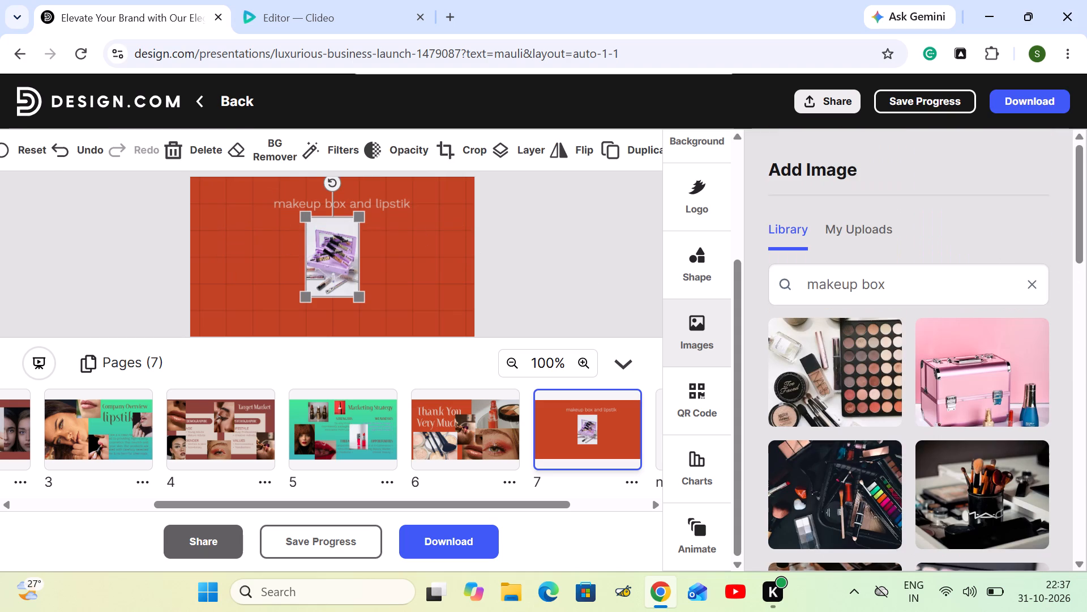
Enlarge the purple makeup box photo and place it near the middle of page 7, just below the title.
{"action": "left_click_drag", "start_coordinate": [329, 256], "coordinate": [271, 270]}
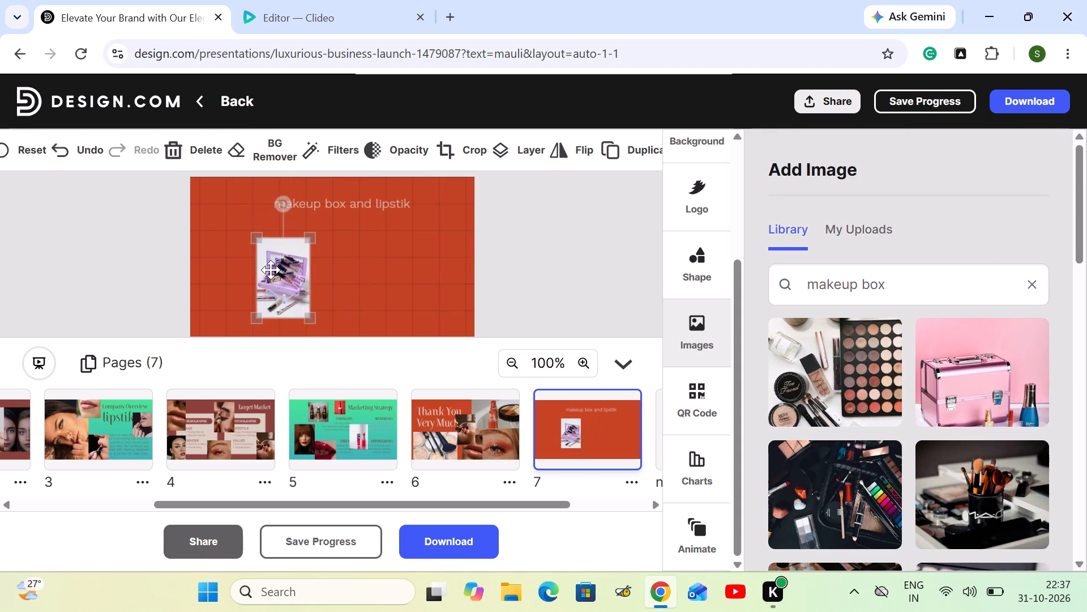
{"action": "left_click_drag", "start_coordinate": [271, 270], "coordinate": [331, 281]}
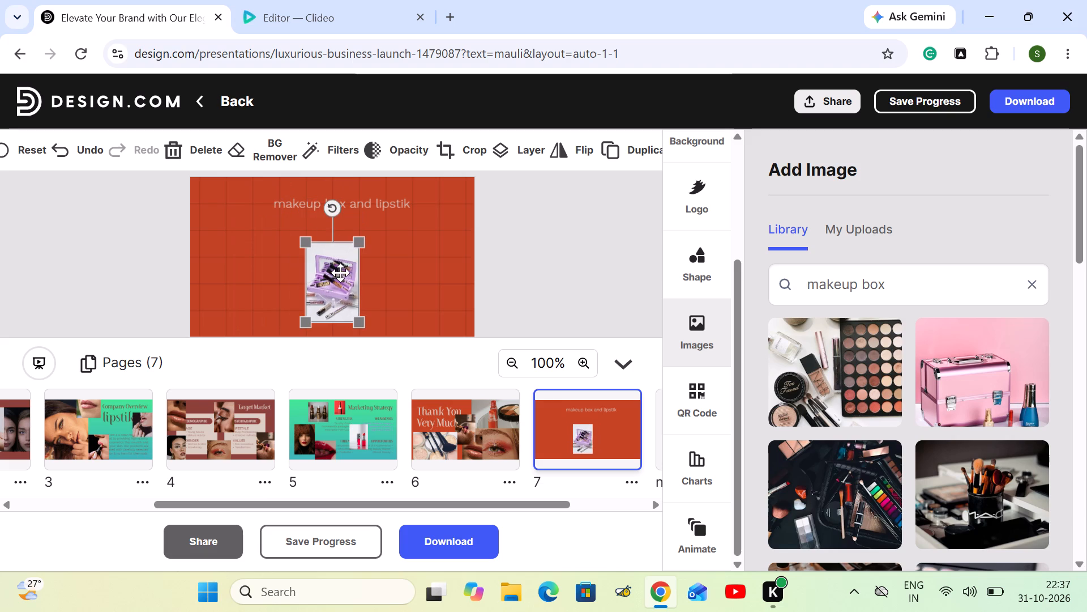
{"action": "left_click_drag", "start_coordinate": [360, 243], "coordinate": [426, 249]}
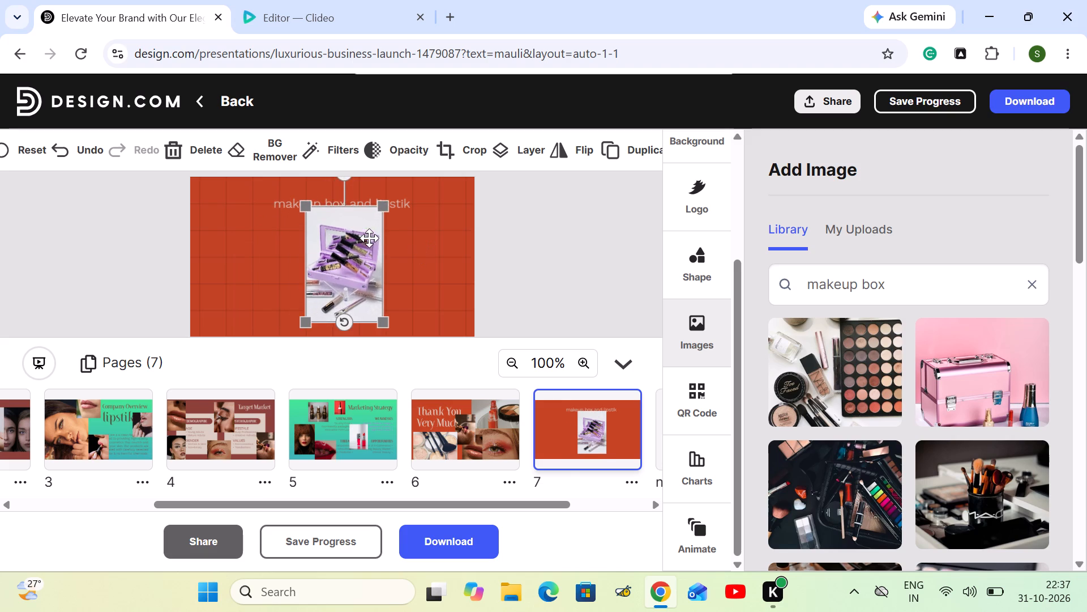
{"action": "left_click_drag", "start_coordinate": [369, 238], "coordinate": [369, 249]}
Change page 7's background to the dark purple-to-crimson gradient.
{"action": "left_click", "coordinate": [404, 257]}
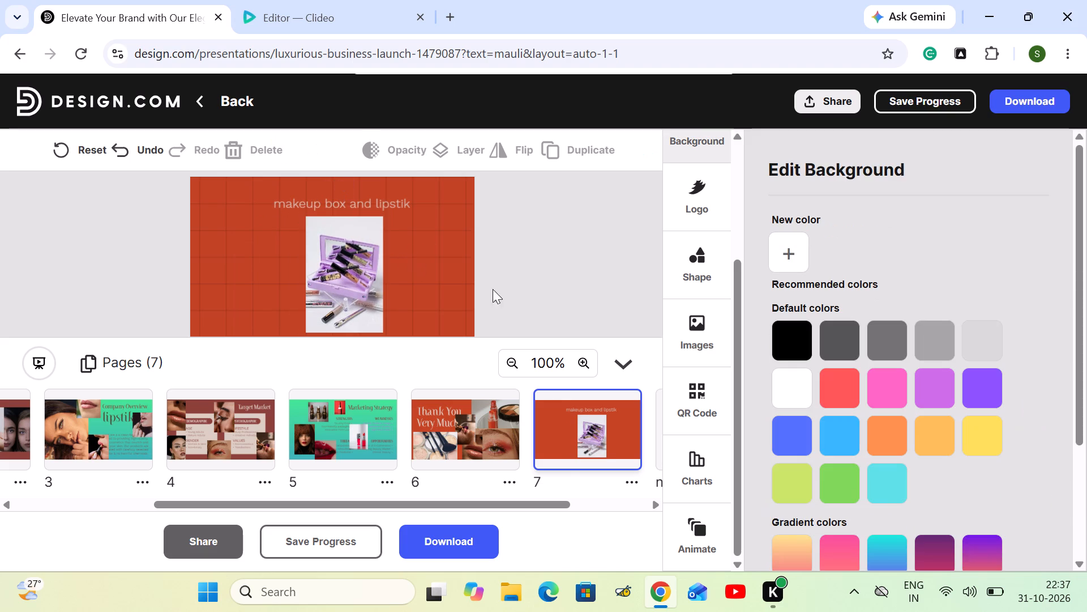
{"action": "scroll", "coordinate": [854, 432], "scroll_direction": "down", "scroll_amount": 2}
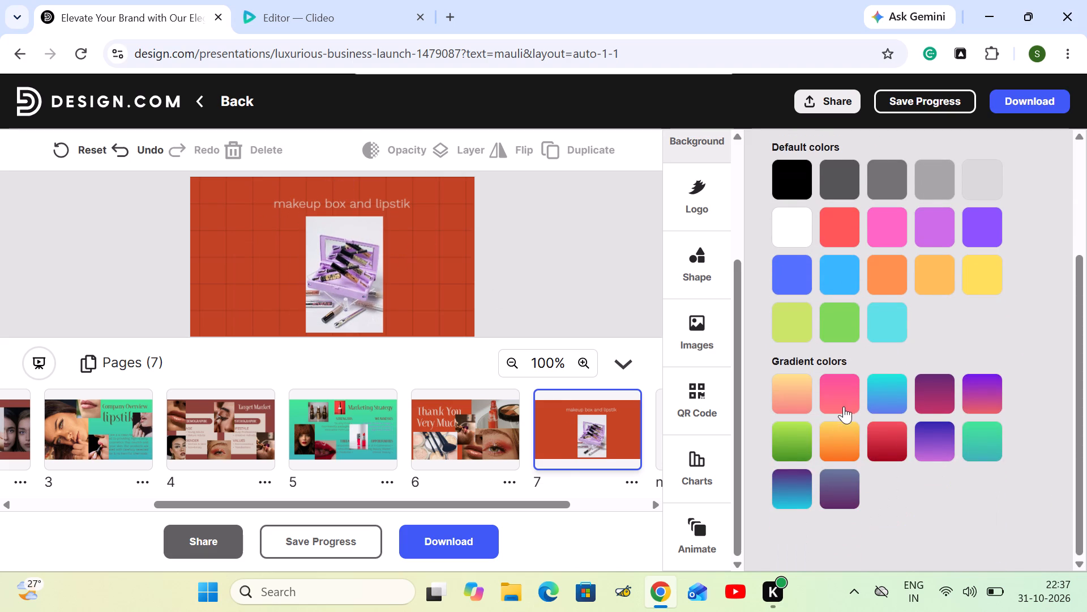
{"action": "left_click", "coordinate": [845, 401]}
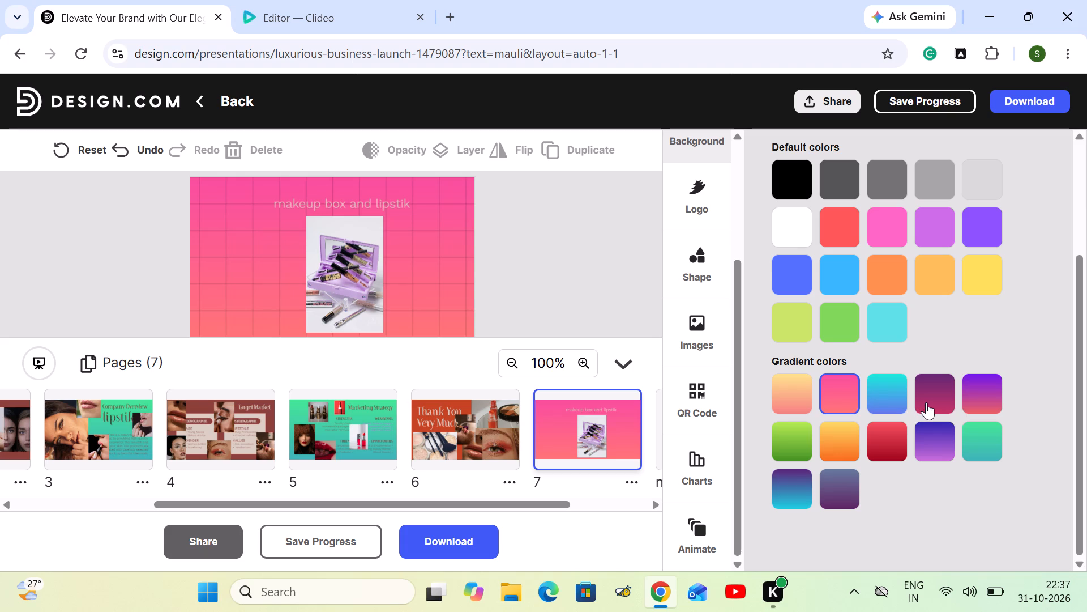
{"action": "left_click", "coordinate": [926, 402]}
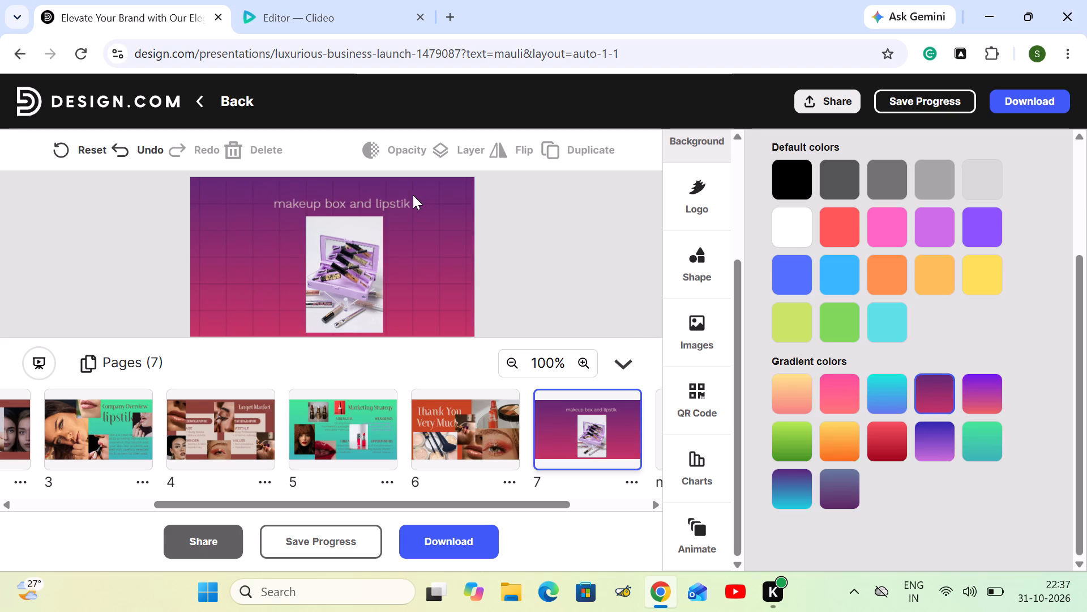
Recolor the "makeup box and lipstik" title with the green gradient.
{"action": "left_click", "coordinate": [401, 202]}
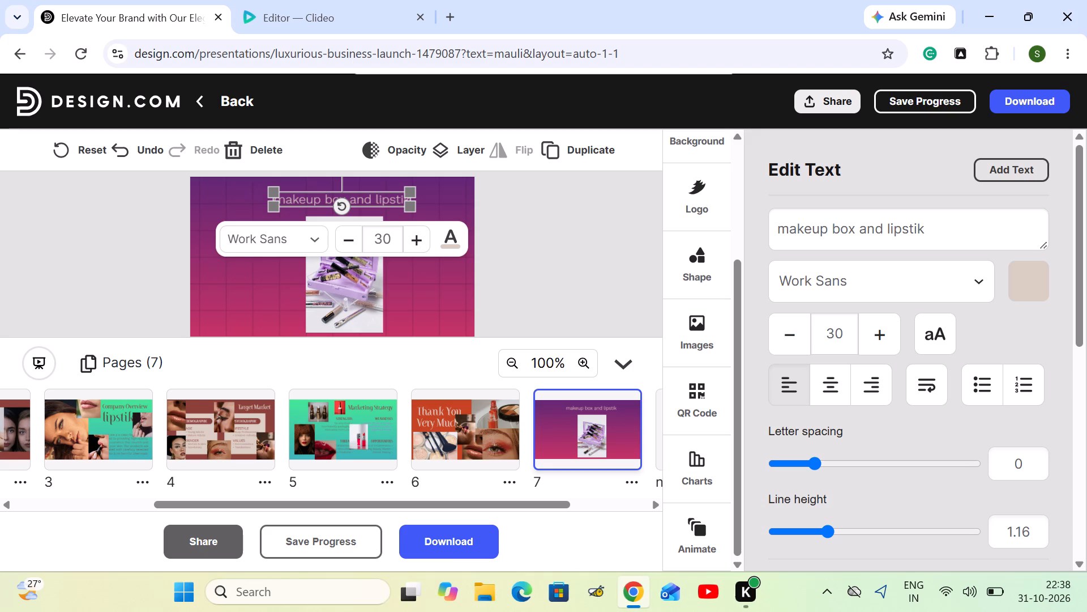
{"action": "left_click", "coordinate": [1020, 289]}
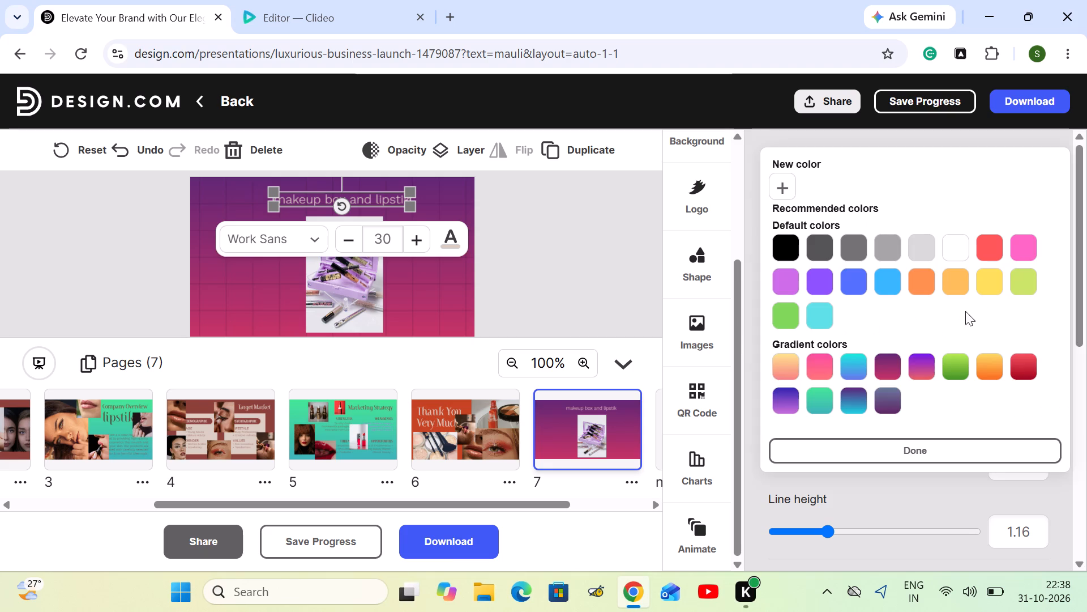
{"action": "left_click", "coordinate": [883, 362]}
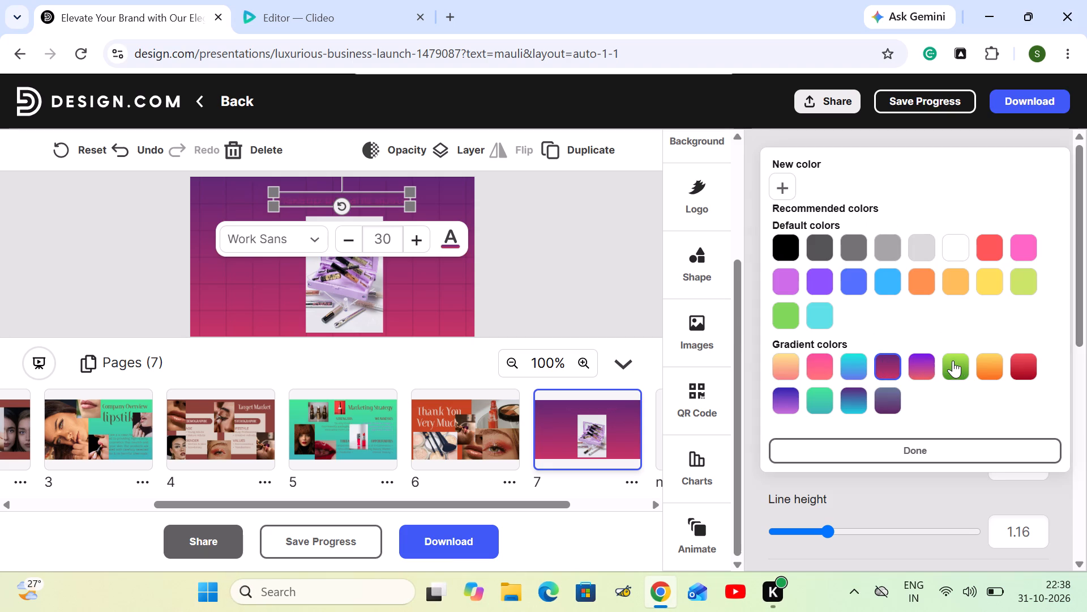
{"action": "left_click", "coordinate": [956, 362]}
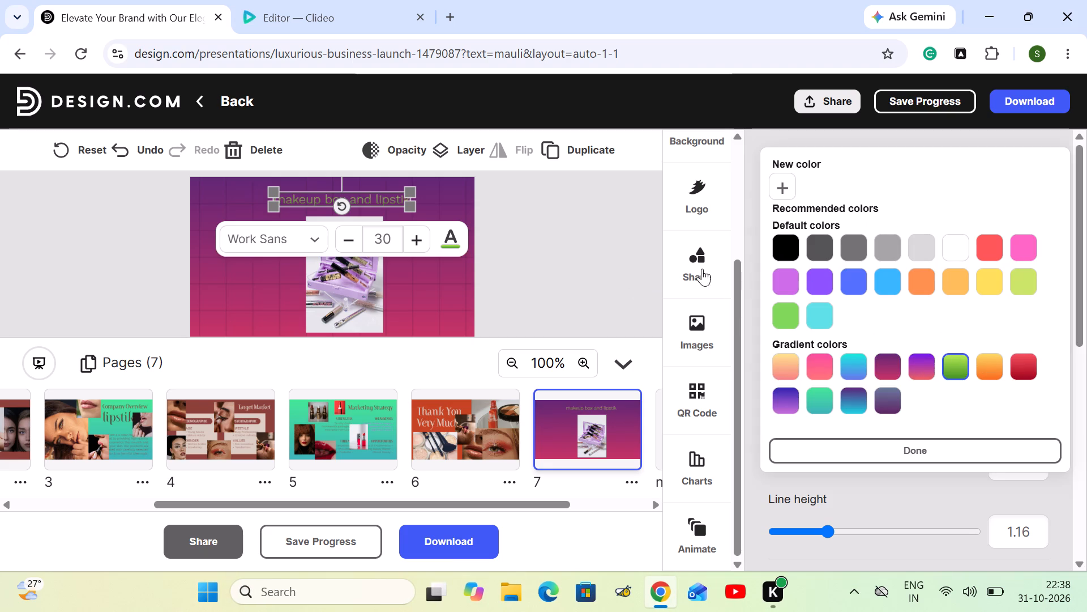
Add the pink makeup case photo from the image library and place it in page 7's upper-right corner, beside the title.
{"action": "scroll", "coordinate": [870, 297], "scroll_direction": "up", "scroll_amount": 3}
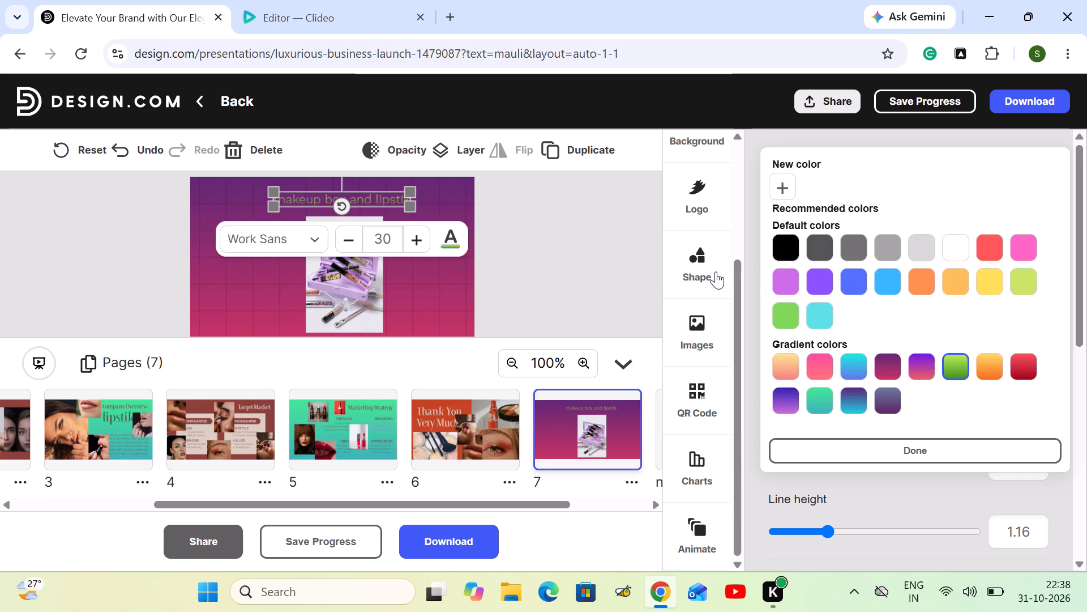
{"action": "left_click", "coordinate": [716, 271]}
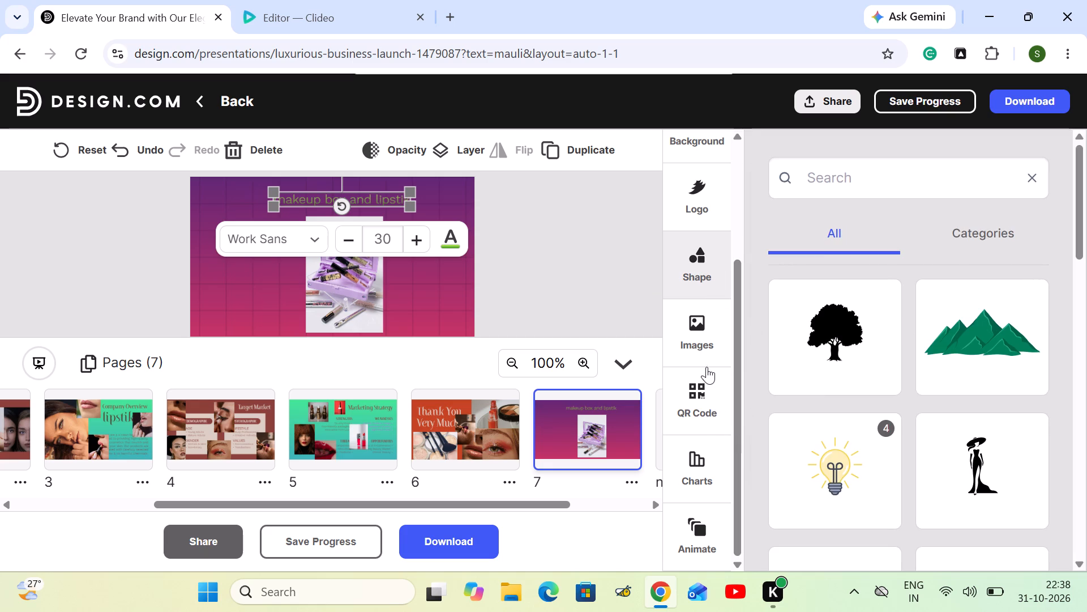
{"action": "left_click", "coordinate": [707, 344]}
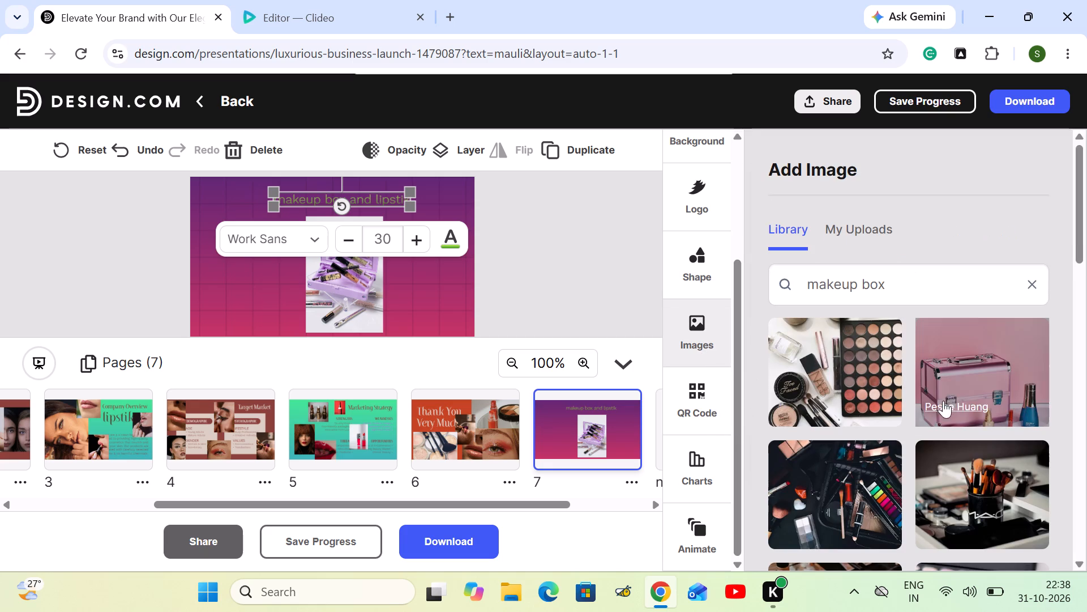
{"action": "left_click", "coordinate": [959, 384]}
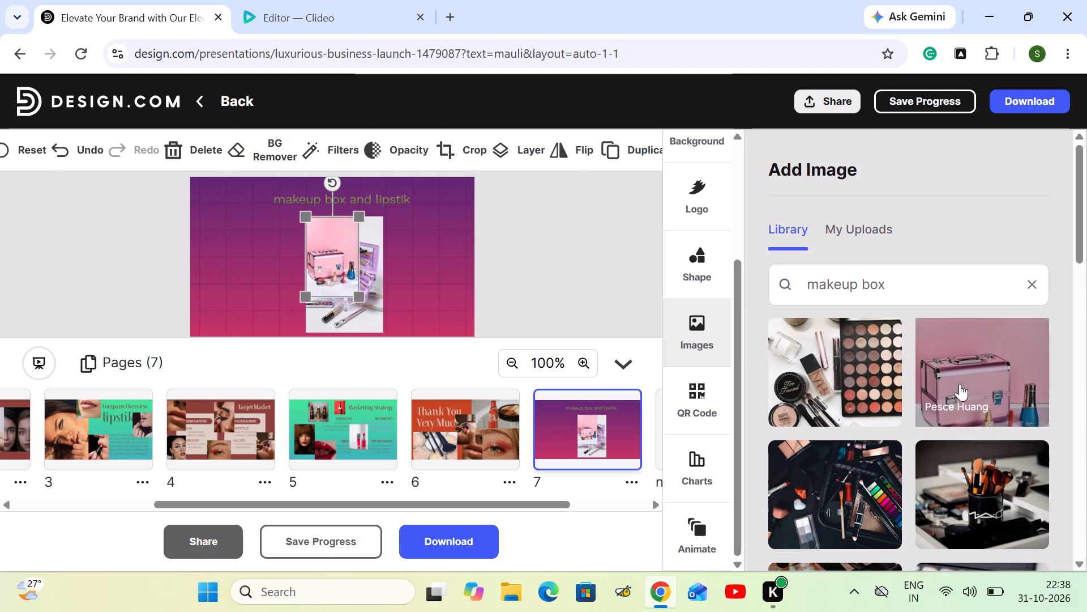
{"action": "left_click_drag", "start_coordinate": [339, 245], "coordinate": [438, 240]}
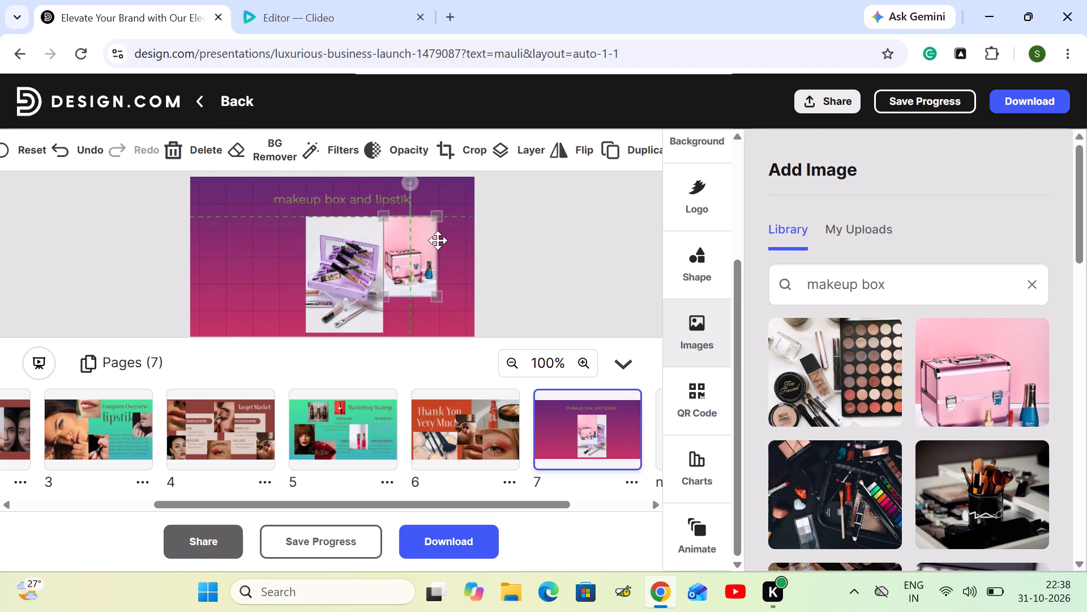
{"action": "left_click_drag", "start_coordinate": [438, 240], "coordinate": [455, 263]}
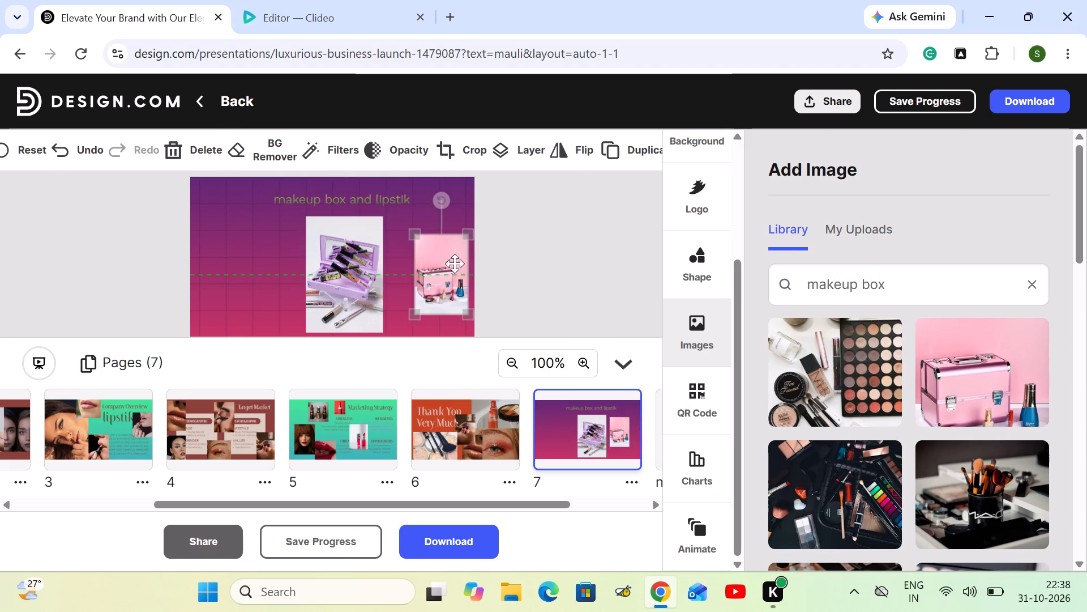
{"action": "left_click_drag", "start_coordinate": [455, 263], "coordinate": [453, 212]}
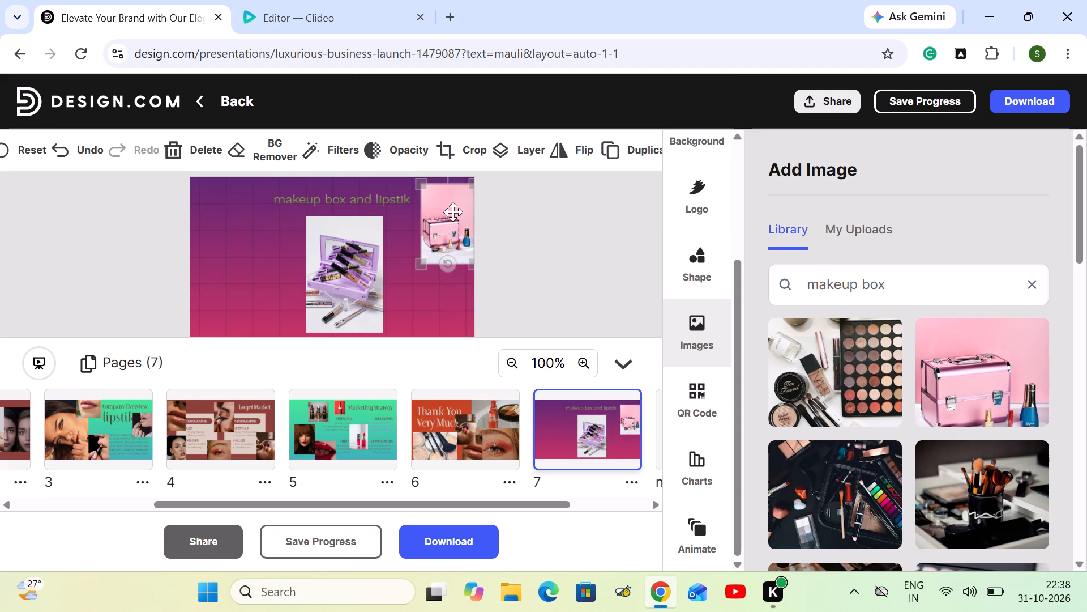
{"action": "left_click_drag", "start_coordinate": [453, 212], "coordinate": [451, 210]}
{"action": "left_click", "coordinate": [426, 304]}
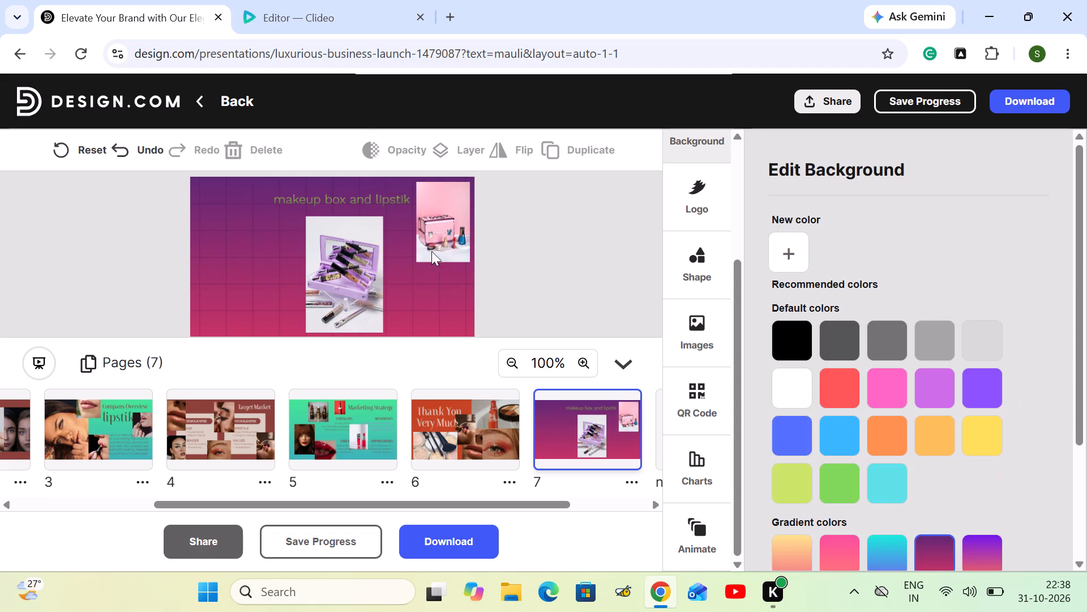
Add the photo of pink and blue makeup brush boxes on a pink background from the library's makeup box images to page 7.
{"action": "scroll", "coordinate": [793, 429], "scroll_direction": "down", "scroll_amount": 4}
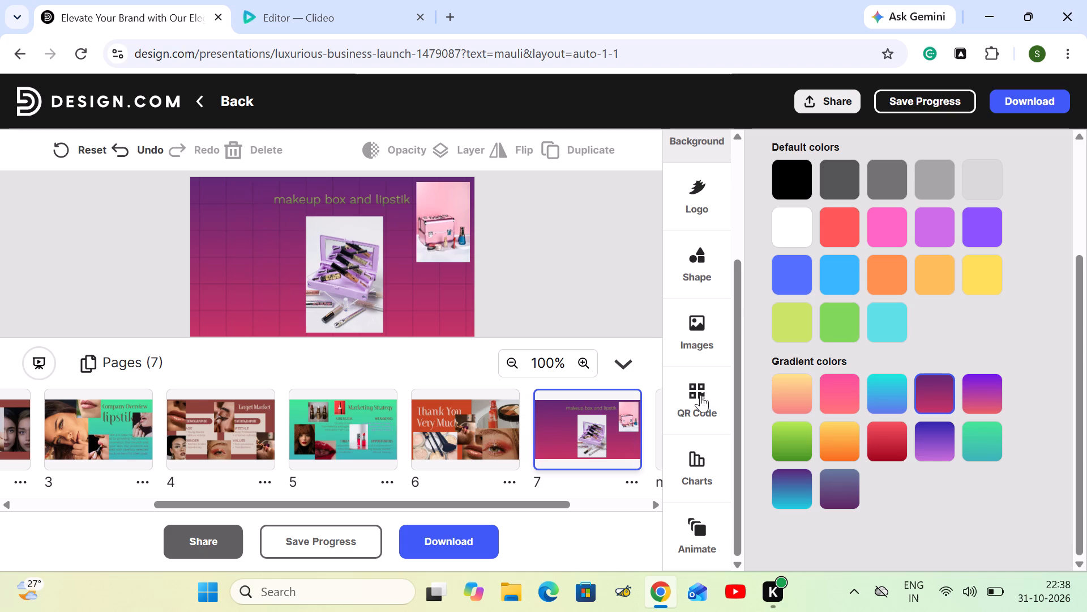
{"action": "left_click", "coordinate": [707, 346]}
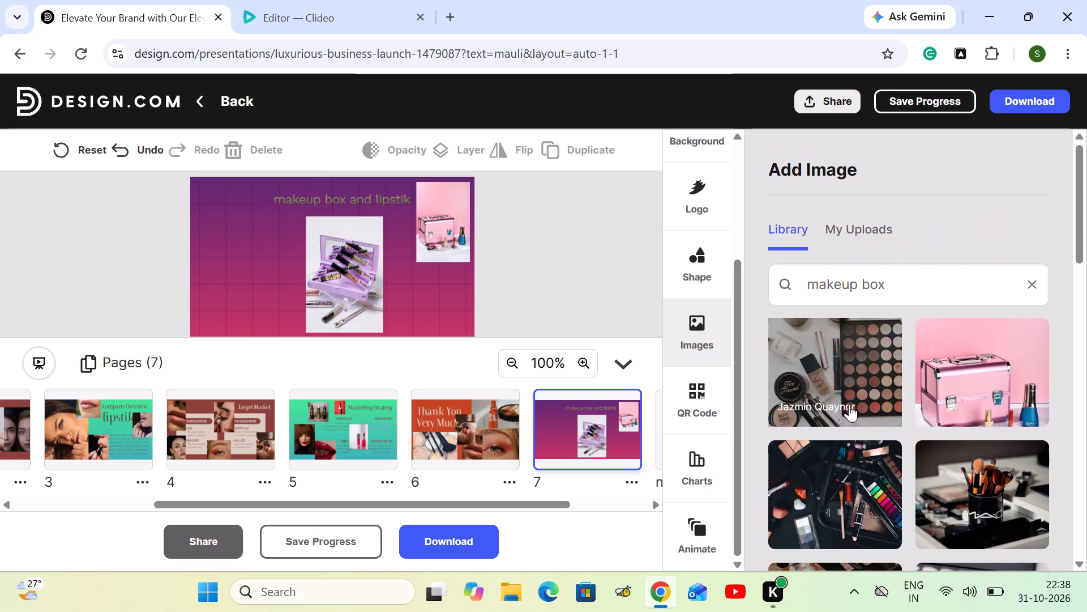
{"action": "scroll", "coordinate": [949, 445], "scroll_direction": "down", "scroll_amount": 9}
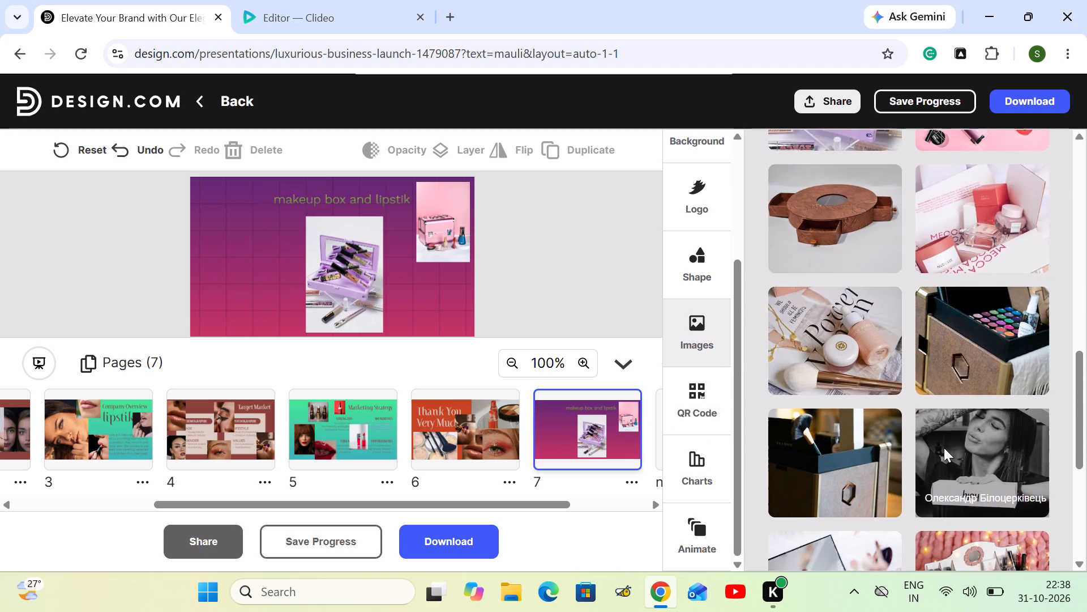
{"action": "scroll", "coordinate": [944, 448], "scroll_direction": "down", "scroll_amount": 8}
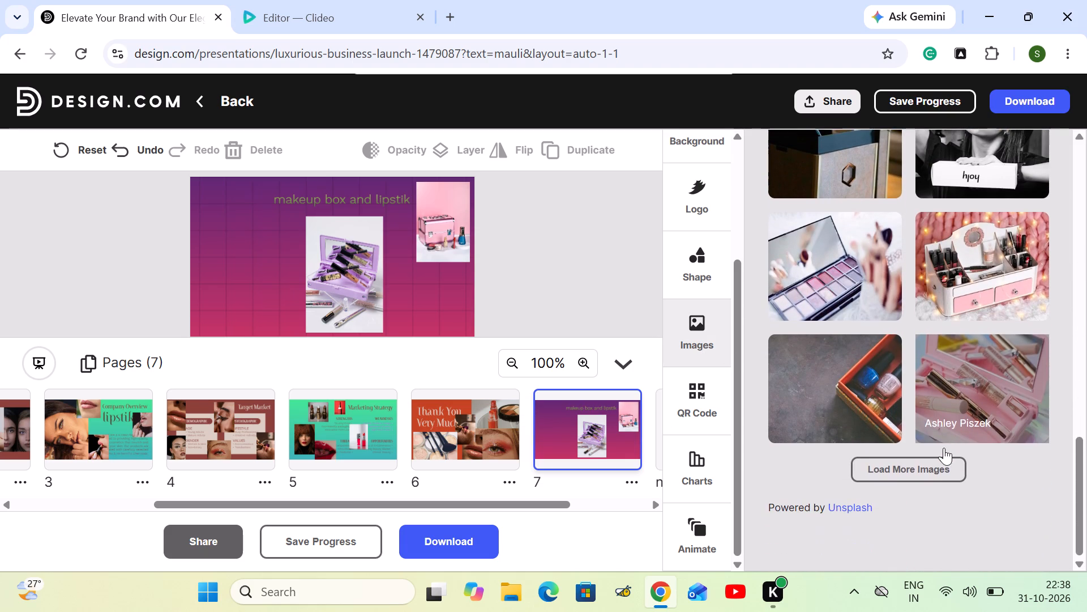
{"action": "left_click", "coordinate": [935, 458]}
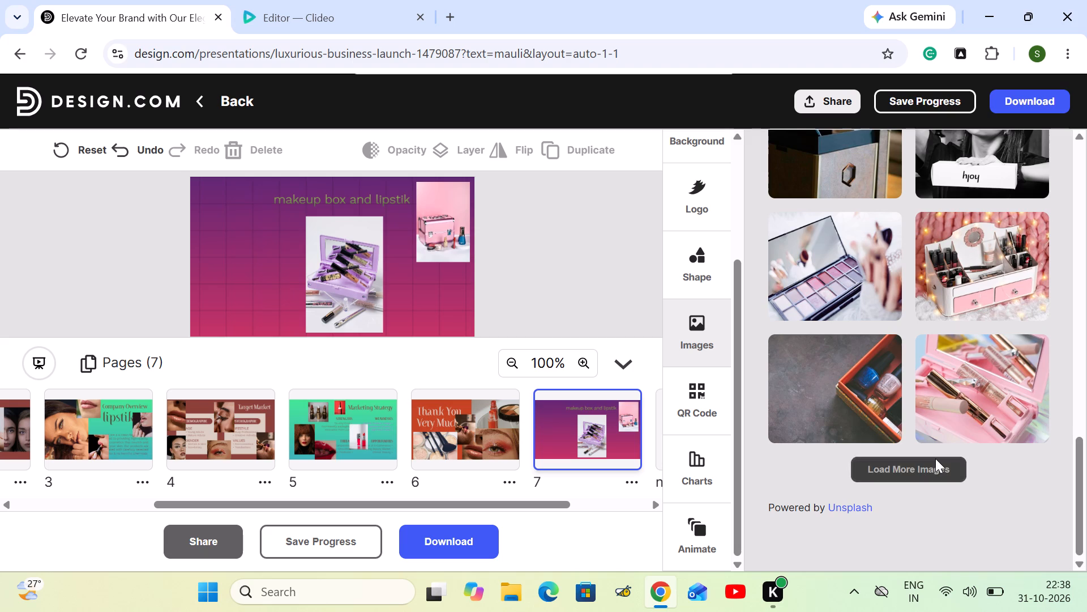
{"action": "scroll", "coordinate": [935, 459], "scroll_direction": "down", "scroll_amount": 5}
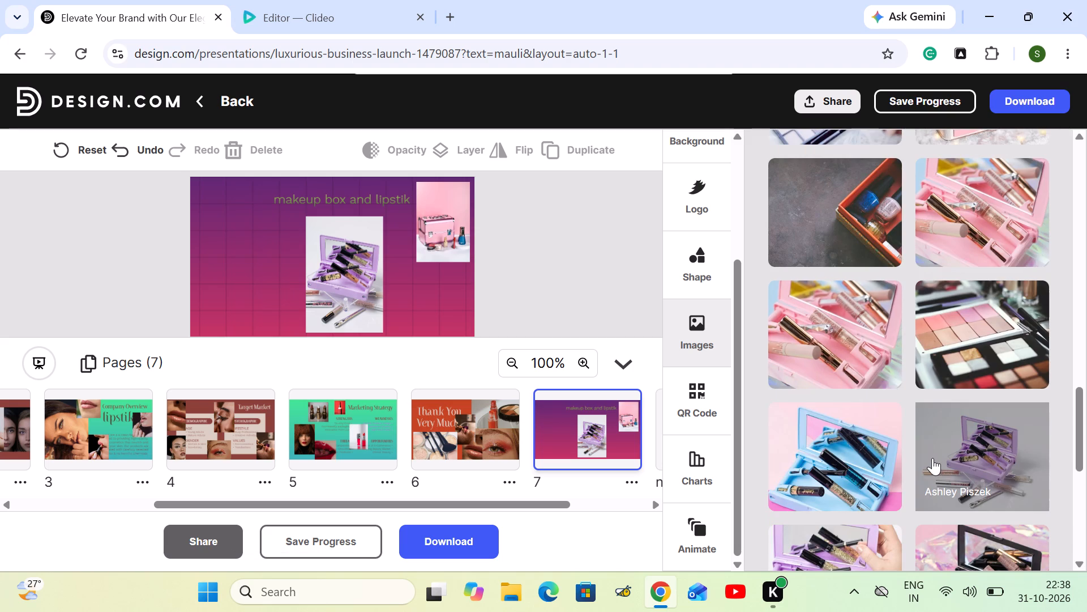
{"action": "scroll", "coordinate": [932, 458], "scroll_direction": "down", "scroll_amount": 9}
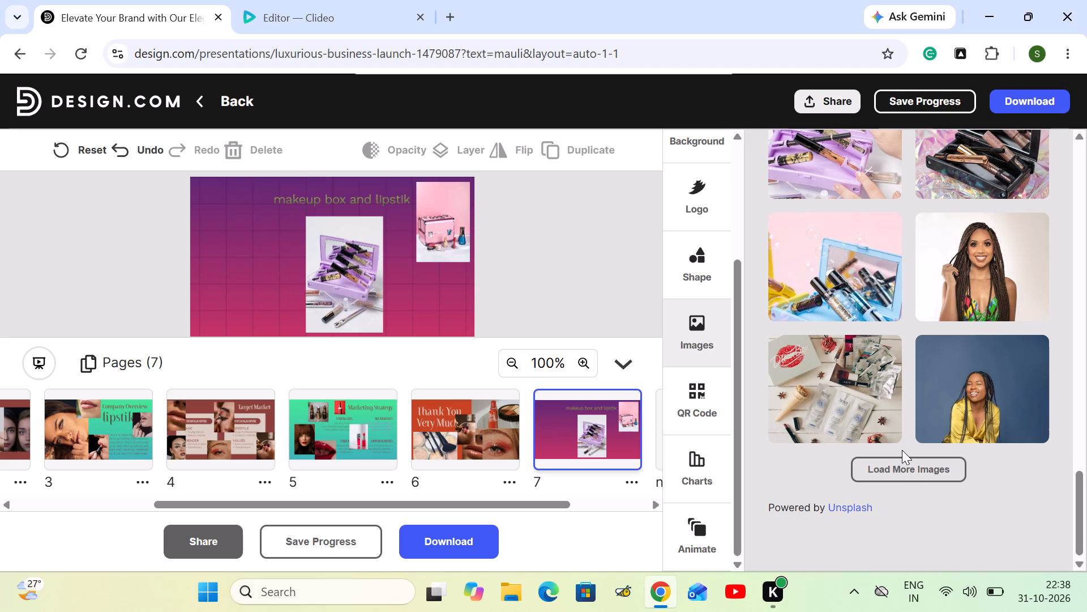
{"action": "left_click", "coordinate": [902, 467]}
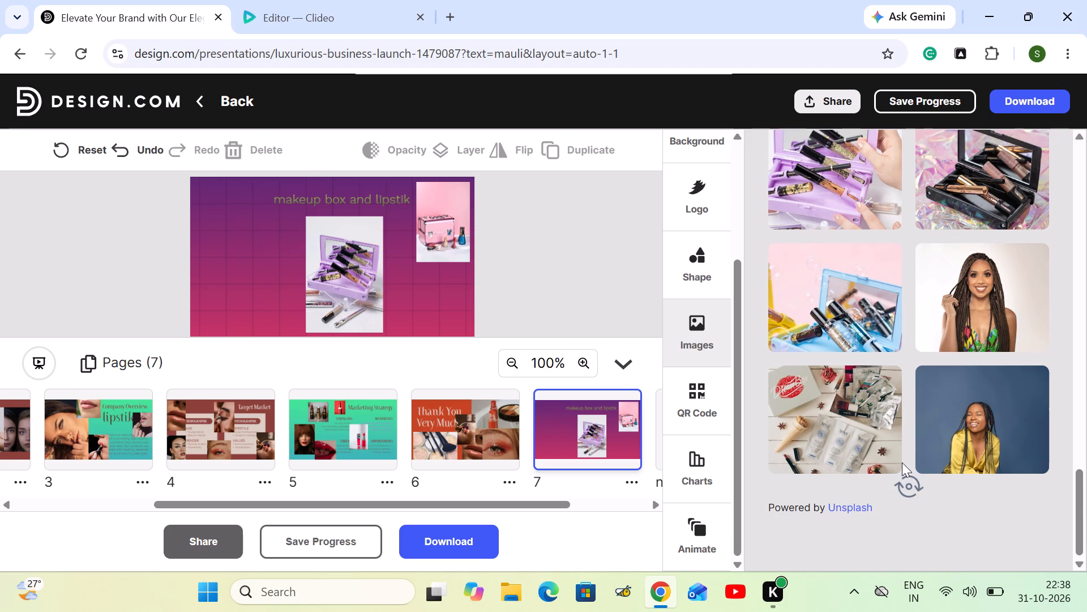
{"action": "scroll", "coordinate": [902, 462], "scroll_direction": "down", "scroll_amount": 6}
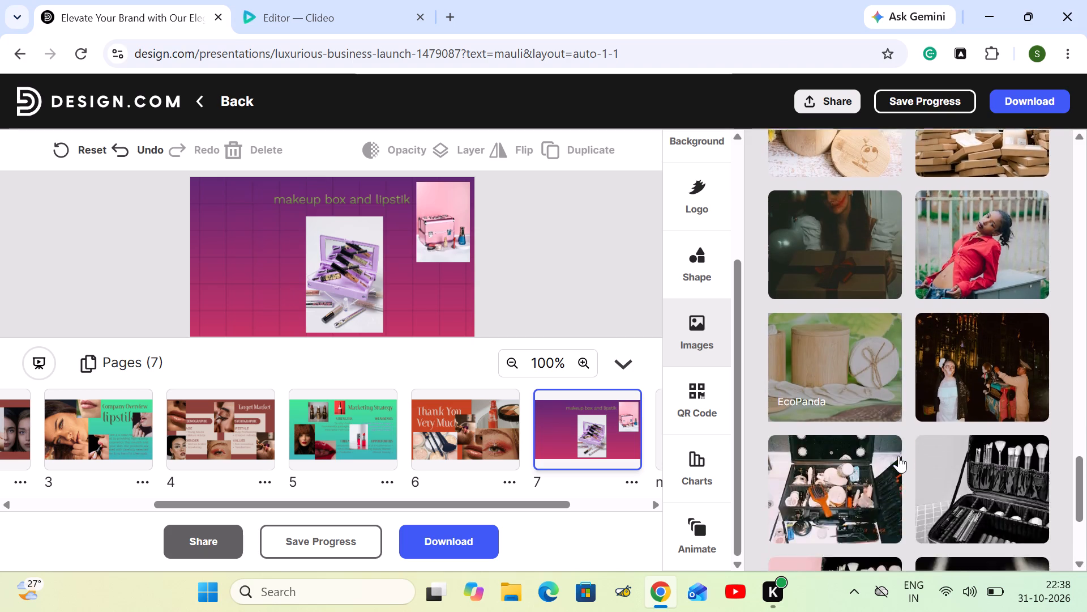
{"action": "scroll", "coordinate": [898, 456], "scroll_direction": "down", "scroll_amount": 2}
{"action": "left_click", "coordinate": [910, 471]}
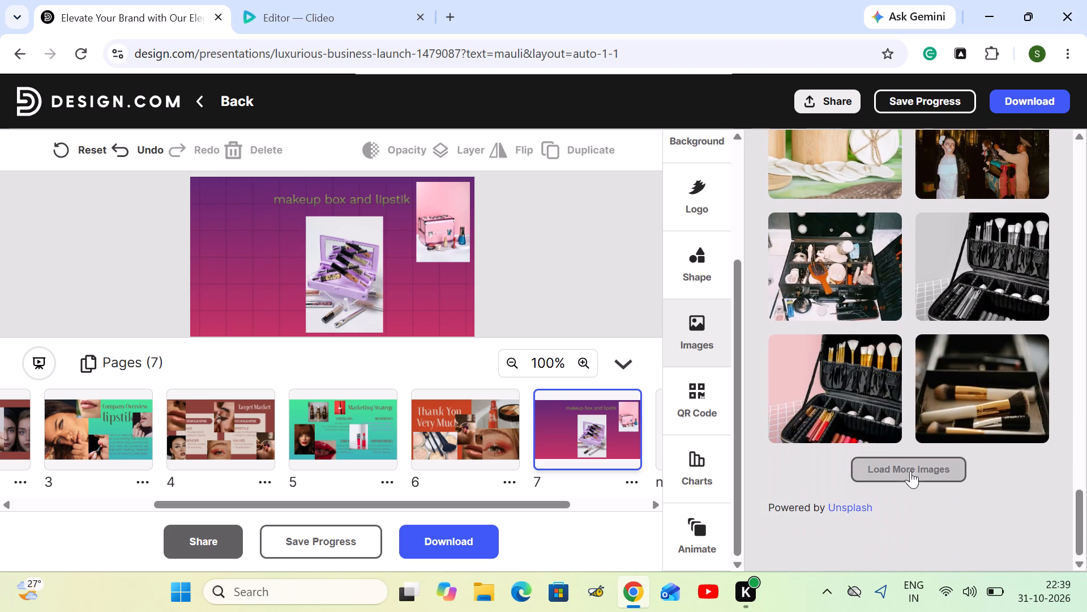
{"action": "scroll", "coordinate": [911, 470], "scroll_direction": "down", "scroll_amount": 6}
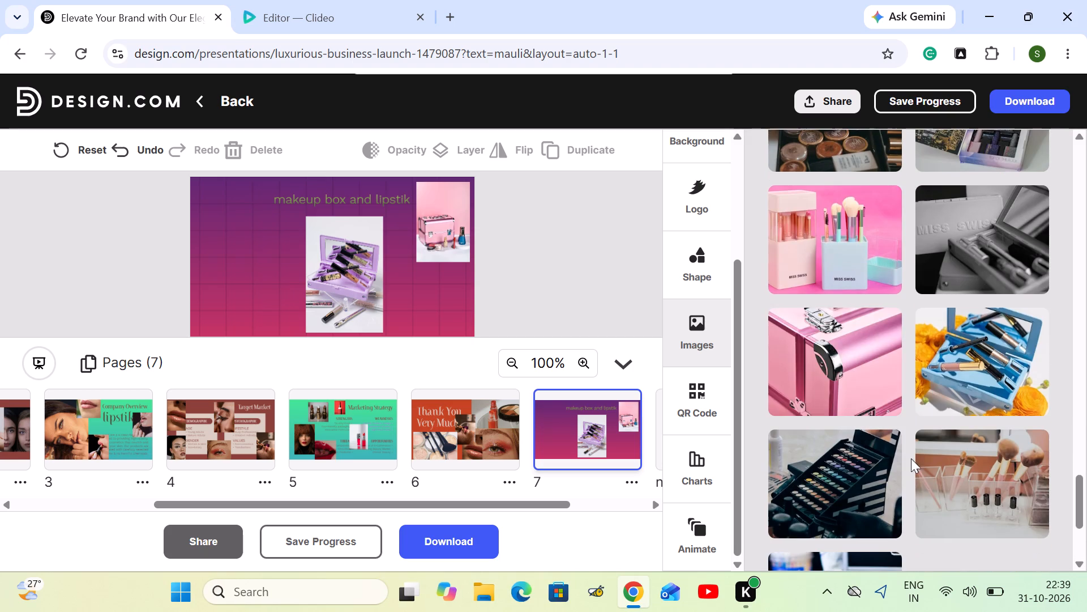
{"action": "left_click", "coordinate": [867, 243]}
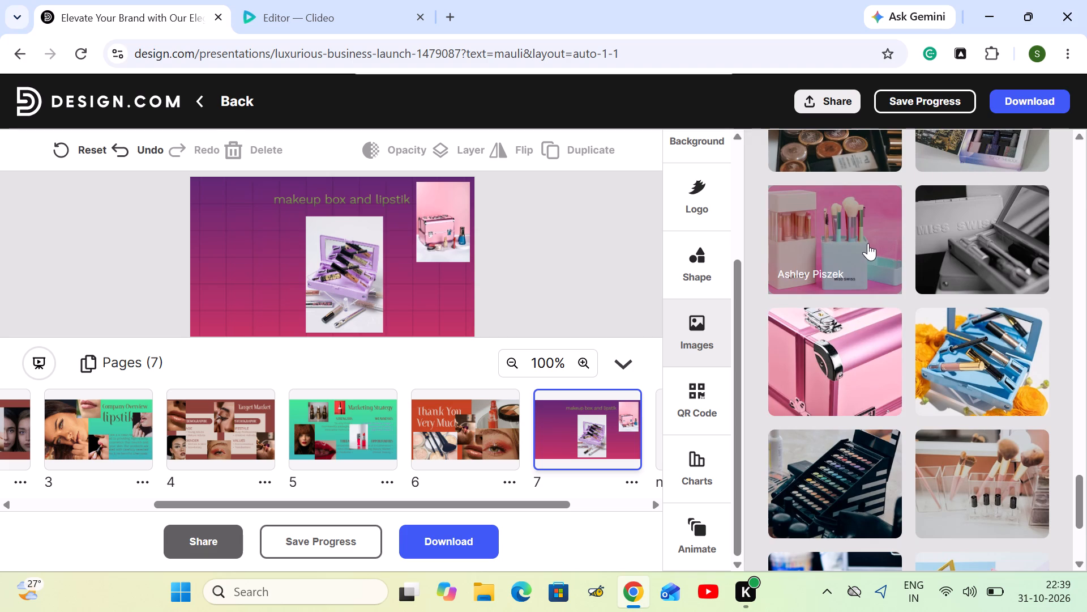
Move the brush box photo to page 7's lower-left corner and shrink it slightly.
{"action": "left_click_drag", "start_coordinate": [387, 244], "coordinate": [326, 252]}
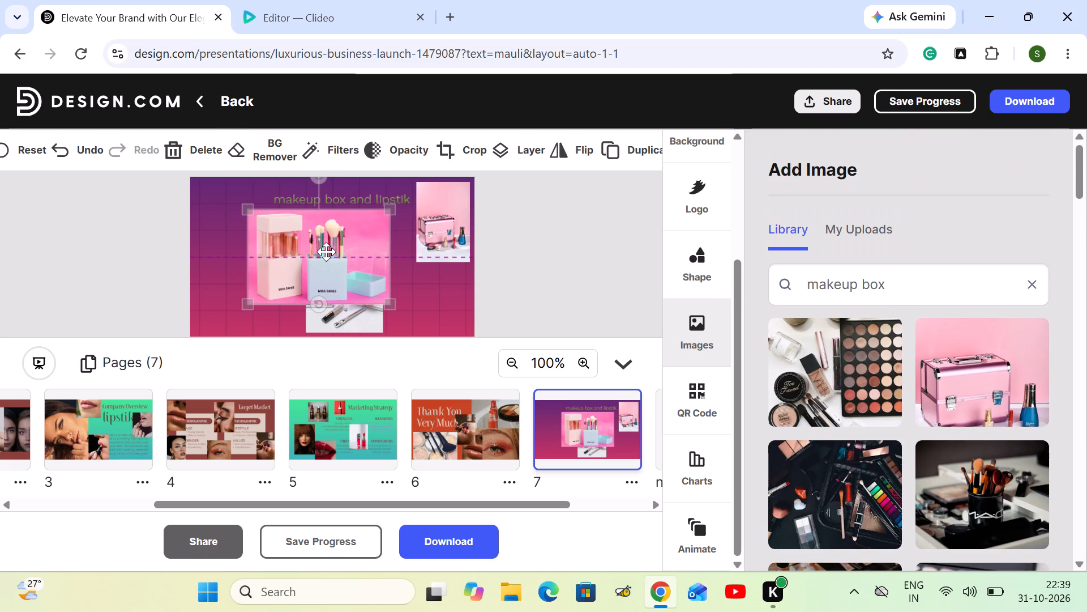
{"action": "left_click_drag", "start_coordinate": [326, 252], "coordinate": [314, 275]}
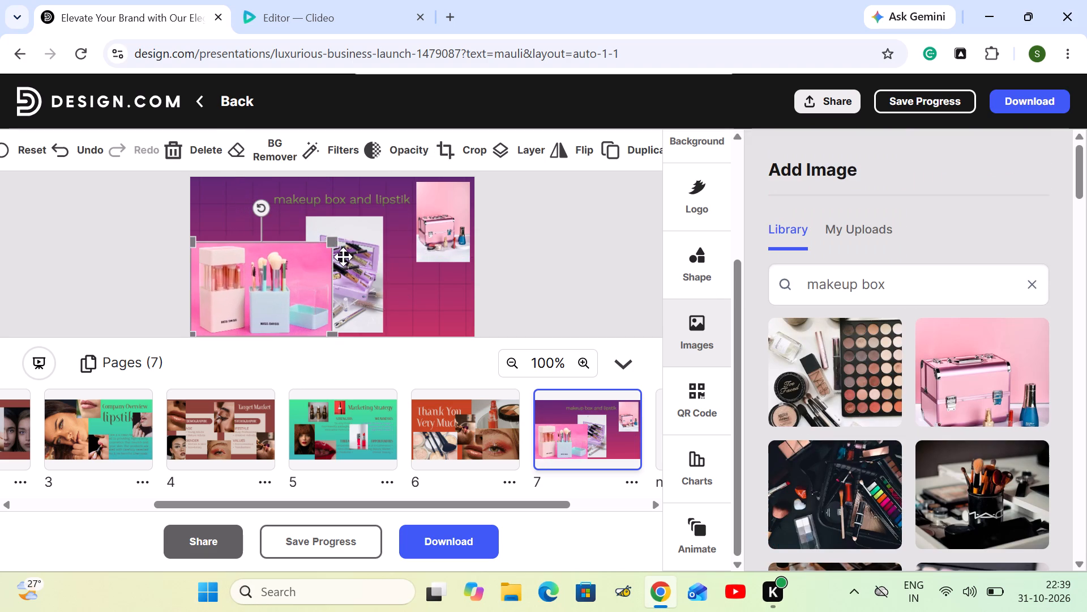
{"action": "left_click_drag", "start_coordinate": [332, 245], "coordinate": [314, 257]}
Enlarge the "makeup box and lipstik" title to about size 42, extending it toward the page's left edge.
{"action": "left_click", "coordinate": [381, 194]}
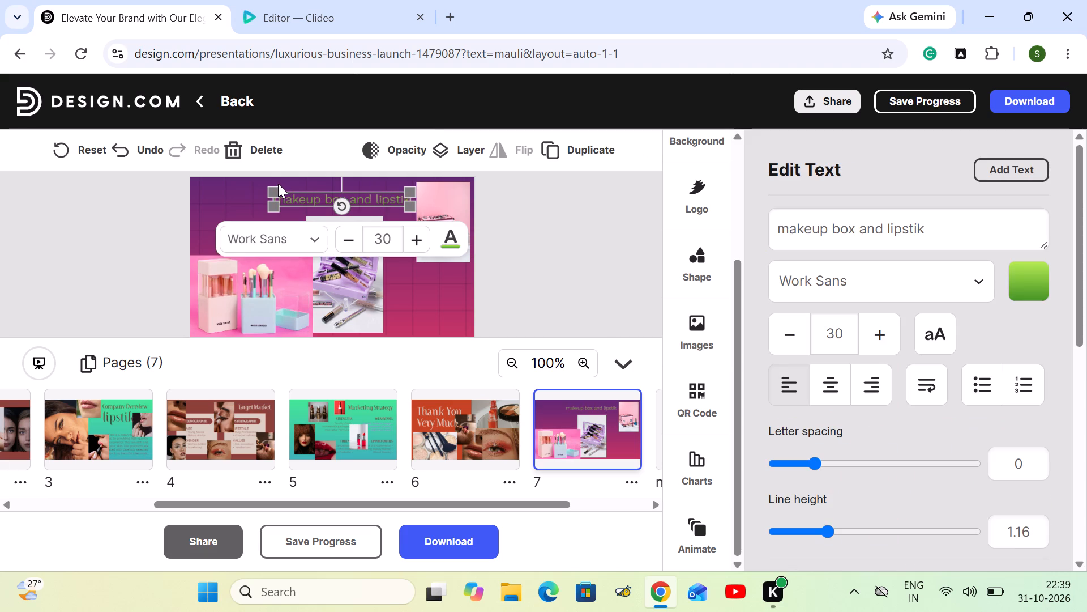
{"action": "left_click_drag", "start_coordinate": [273, 186], "coordinate": [224, 189]}
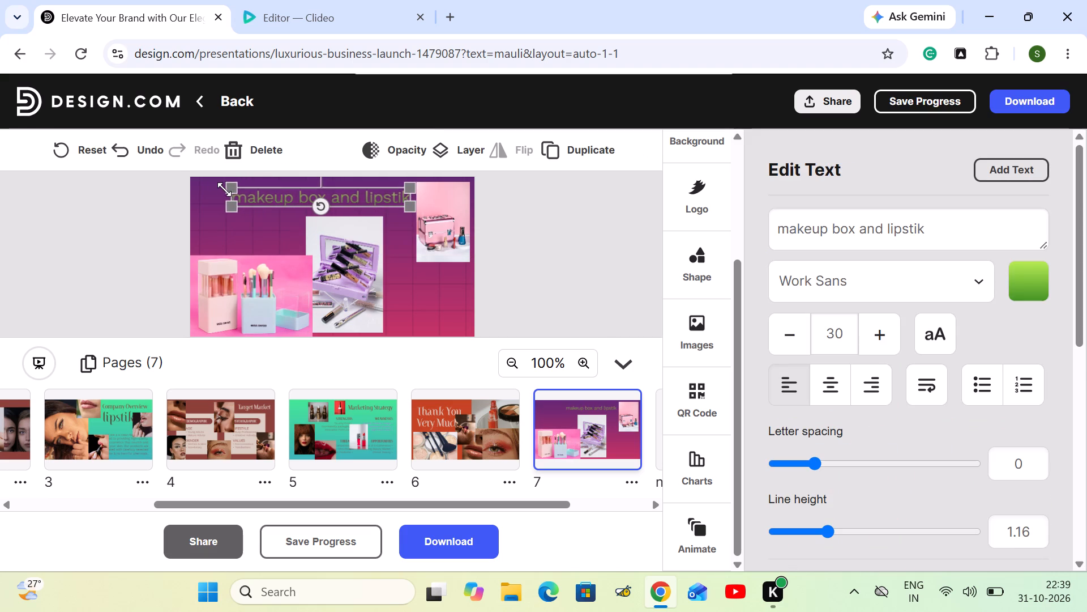
{"action": "left_click_drag", "start_coordinate": [224, 189], "coordinate": [211, 195]}
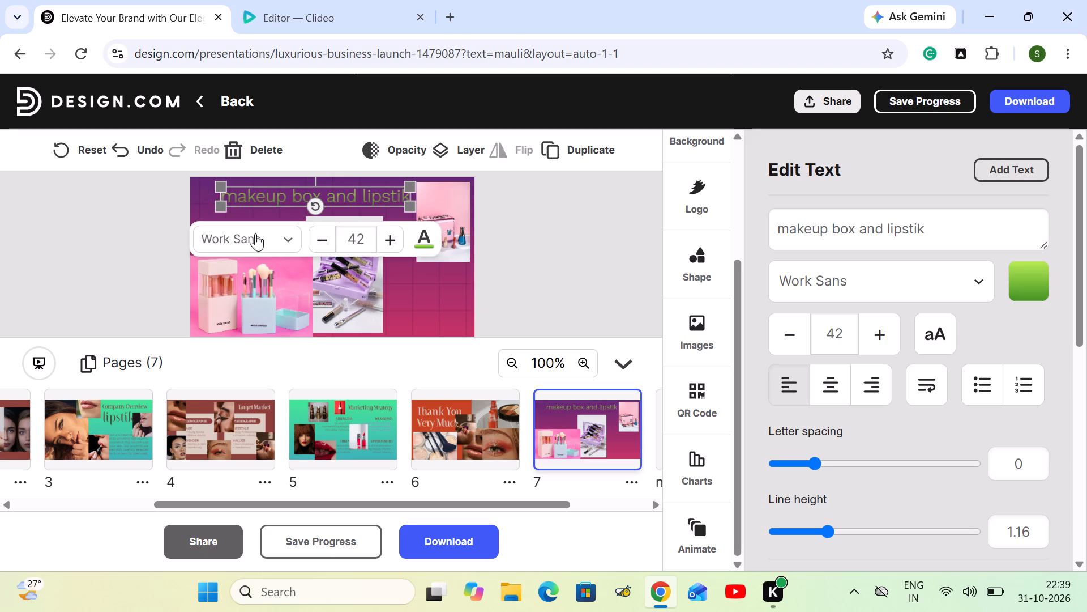
Shift the purple makeup box photo down and right and the brush box photo slightly inward, leaving a narrow gap between them.
{"action": "left_click", "coordinate": [306, 285]}
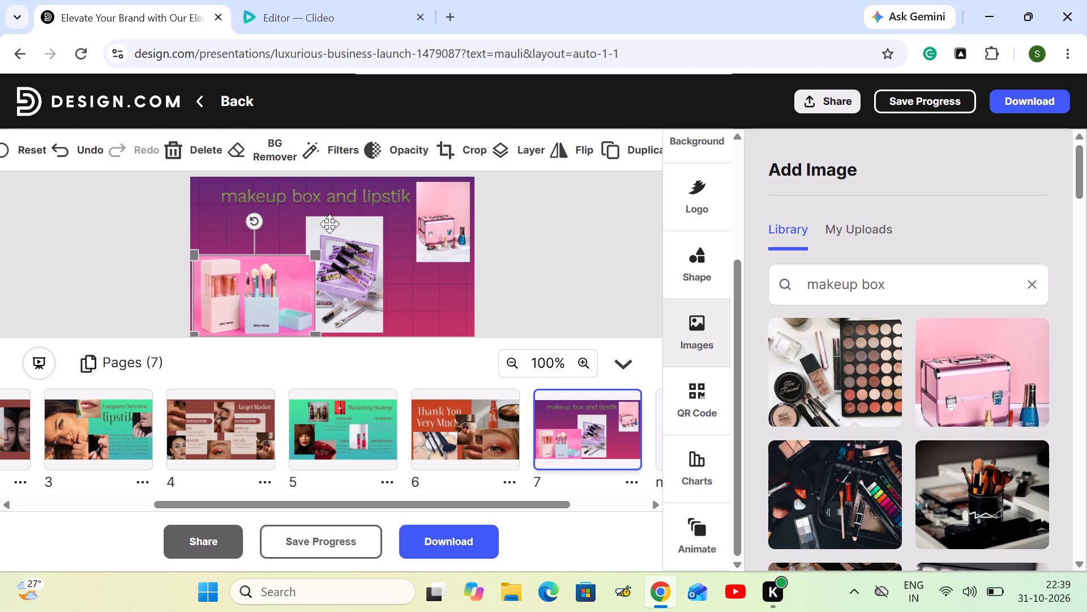
{"action": "left_click_drag", "start_coordinate": [376, 292], "coordinate": [404, 311]}
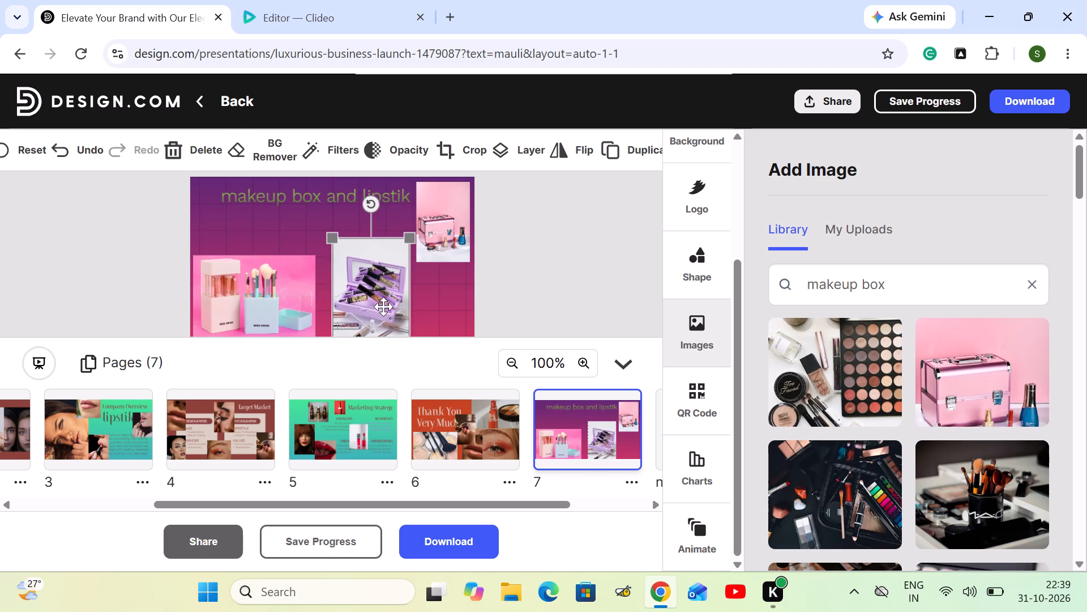
{"action": "left_click", "coordinate": [288, 280]}
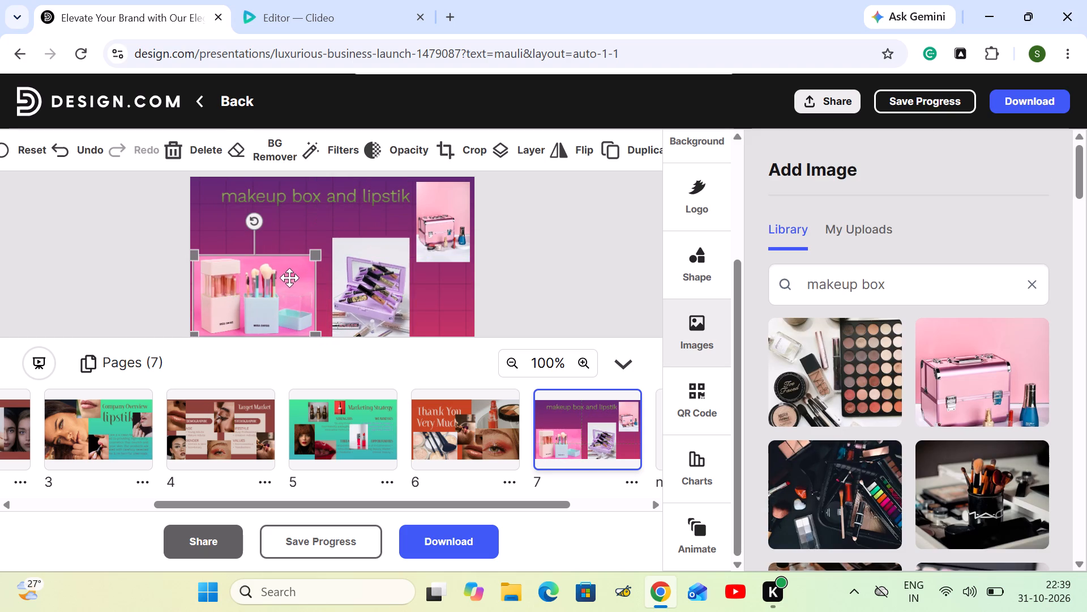
{"action": "left_click_drag", "start_coordinate": [379, 298], "coordinate": [390, 297]}
{"action": "left_click", "coordinate": [390, 297]}
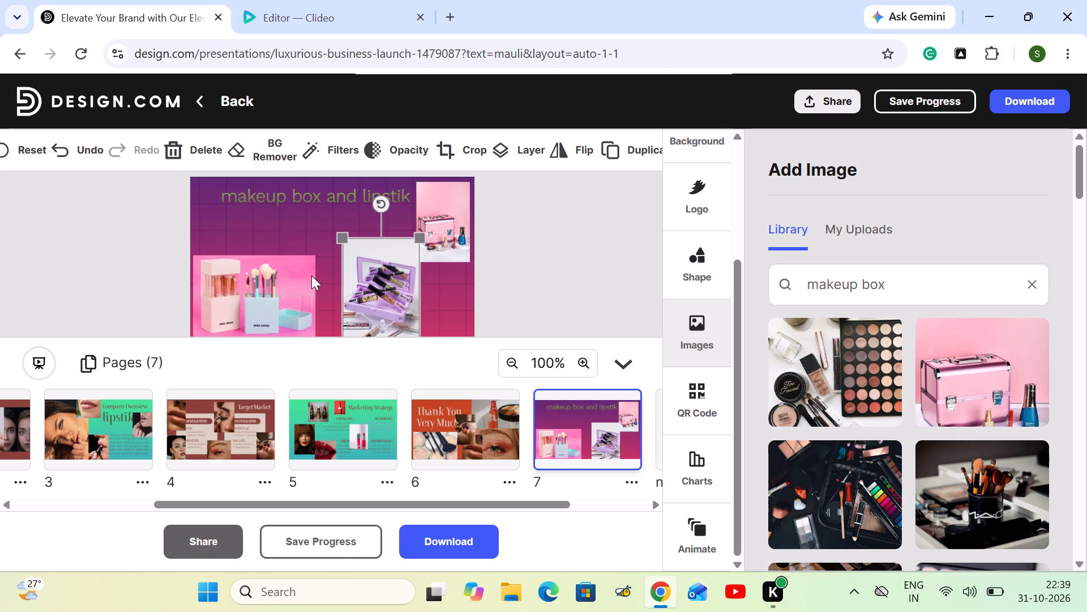
{"action": "left_click_drag", "start_coordinate": [300, 273], "coordinate": [311, 282]}
{"action": "left_click_drag", "start_coordinate": [392, 303], "coordinate": [384, 305]}
{"action": "left_click", "coordinate": [451, 314]}
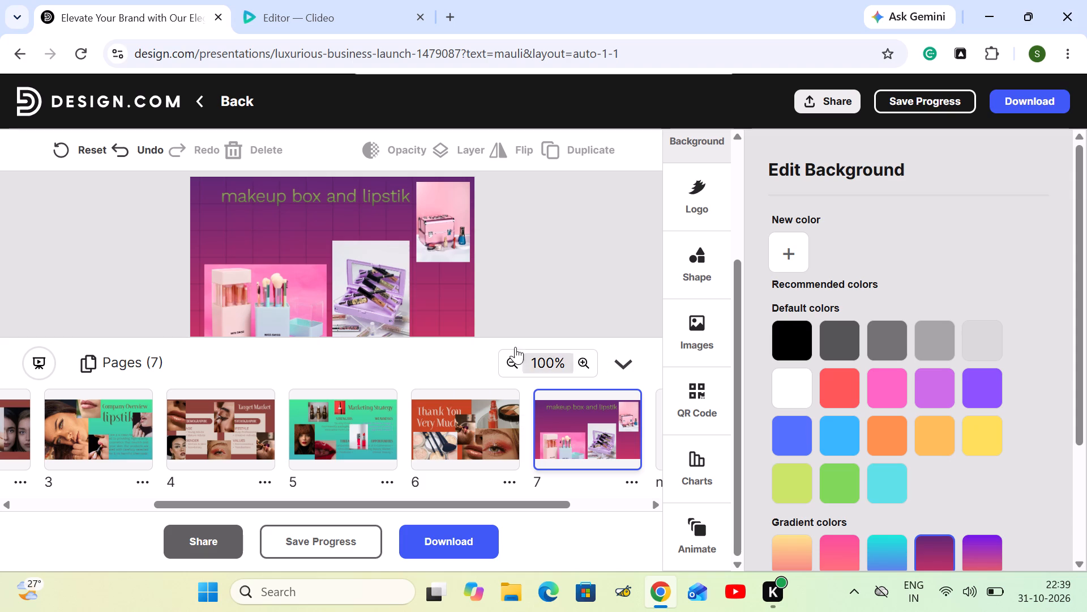
Leave the presentation editor and go back to the template search results for mauli.
{"action": "left_click", "coordinate": [249, 101]}
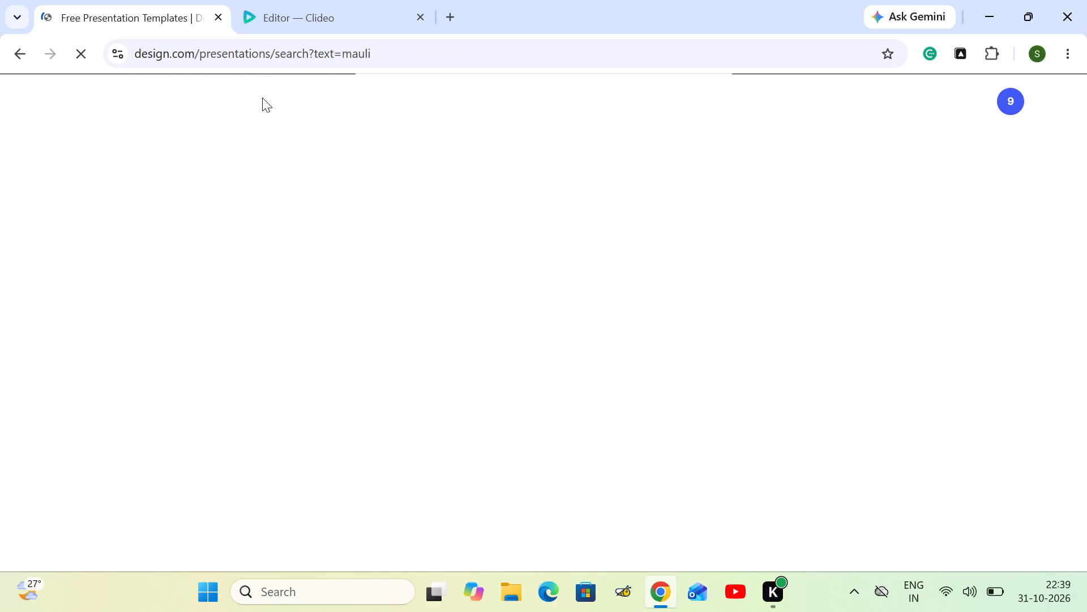
{"action": "scroll", "coordinate": [678, 469], "scroll_direction": "down", "scroll_amount": 4}
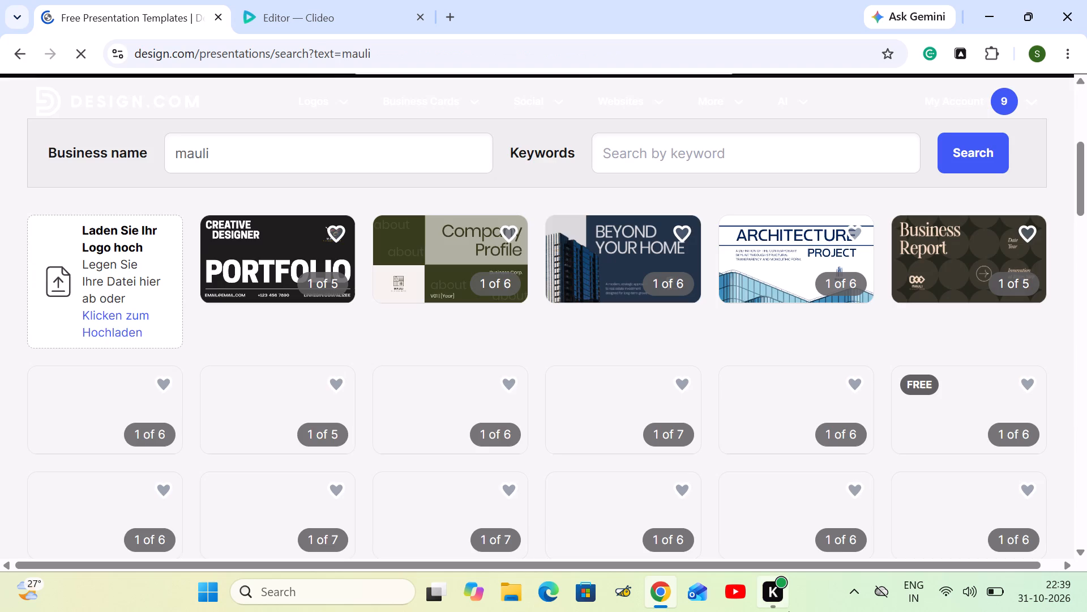